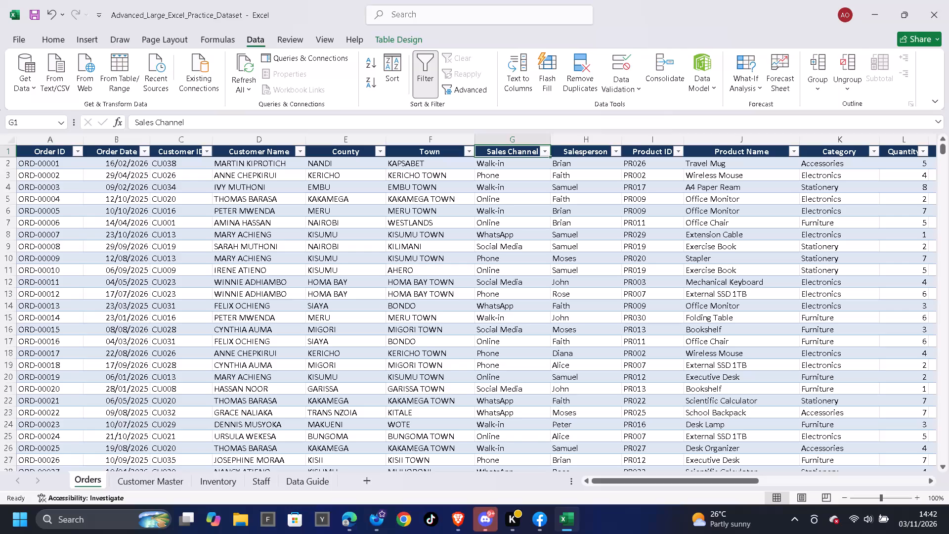
Filter the Orders table's Sales Channel column to show only the Online entries.
click(542, 152)
scroll(434, 230, down, 1)
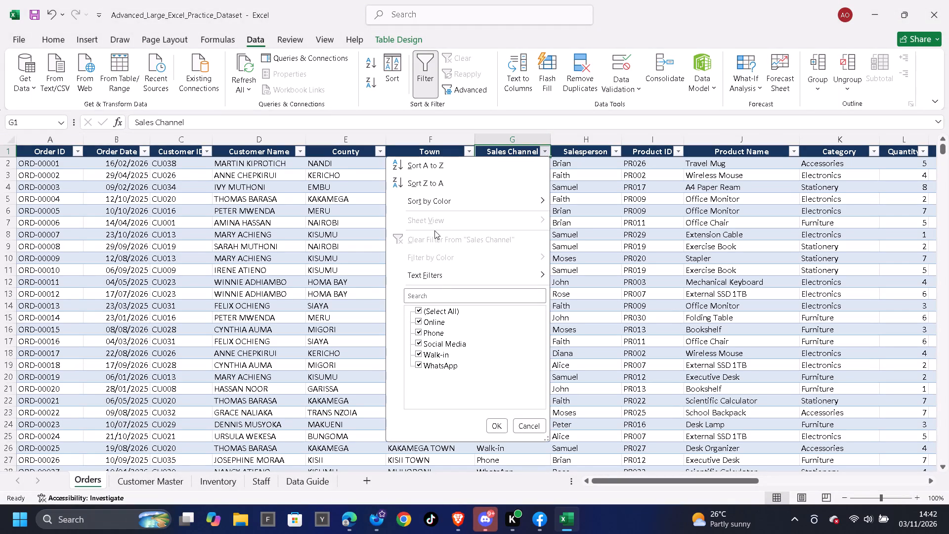
scroll(434, 231, down, 3)
click(450, 313)
click(434, 321)
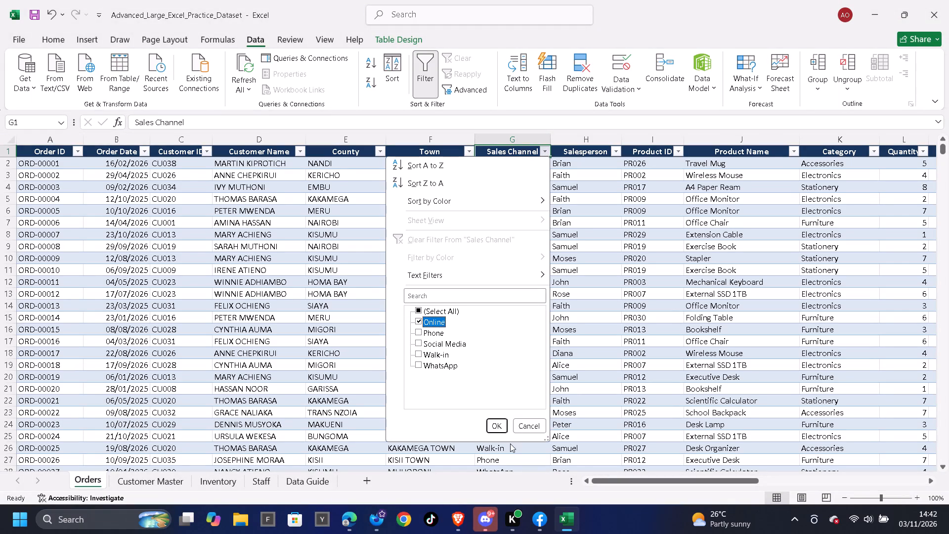
click(499, 430)
Replace all filtered Online entries in the Sales Channel column with ONLINE, and clear the filter.
click(501, 152)
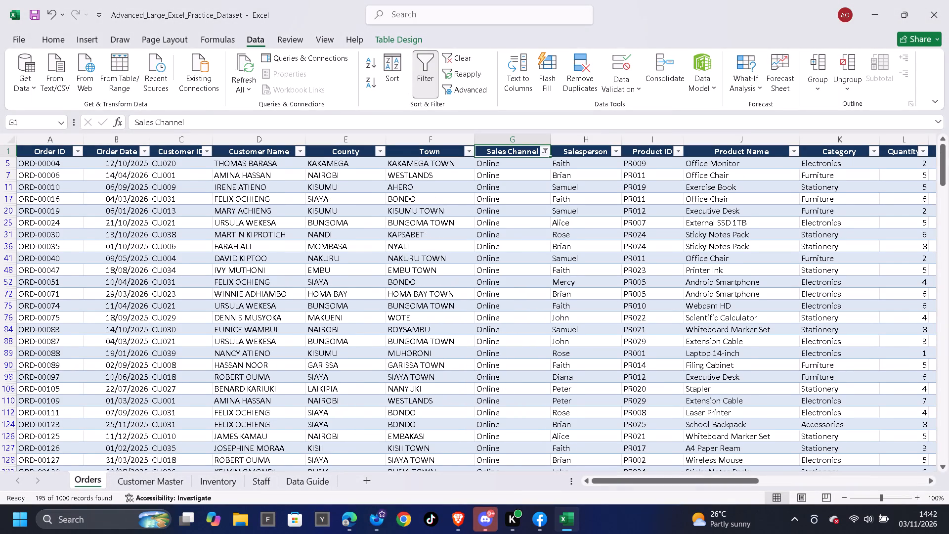
key(Down)
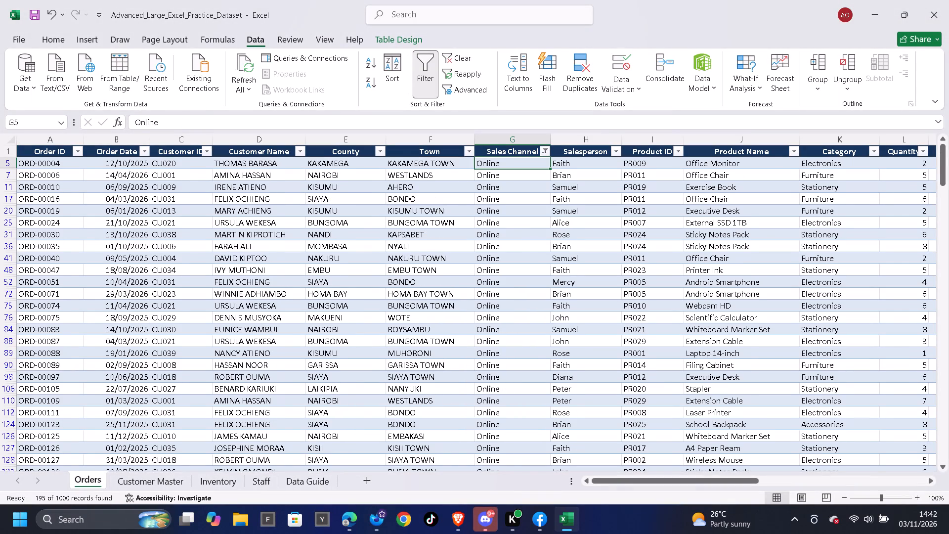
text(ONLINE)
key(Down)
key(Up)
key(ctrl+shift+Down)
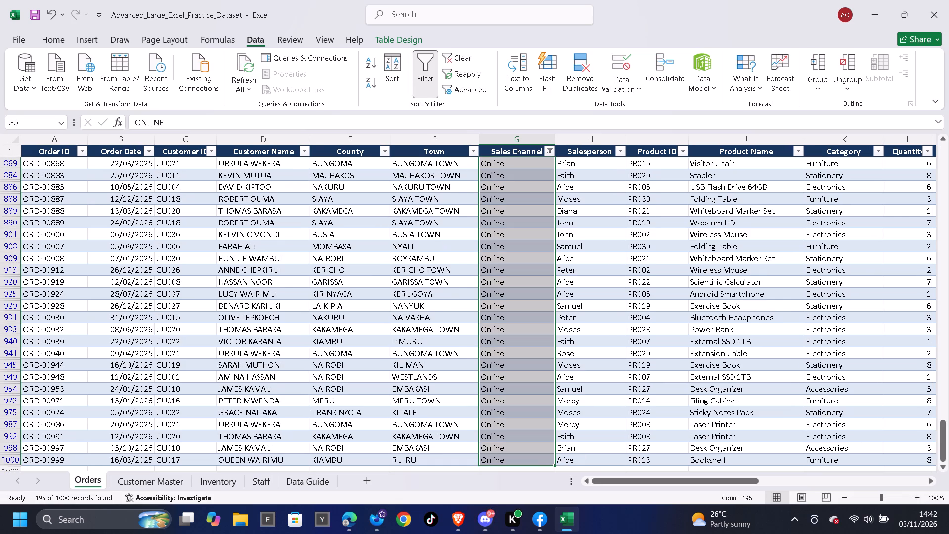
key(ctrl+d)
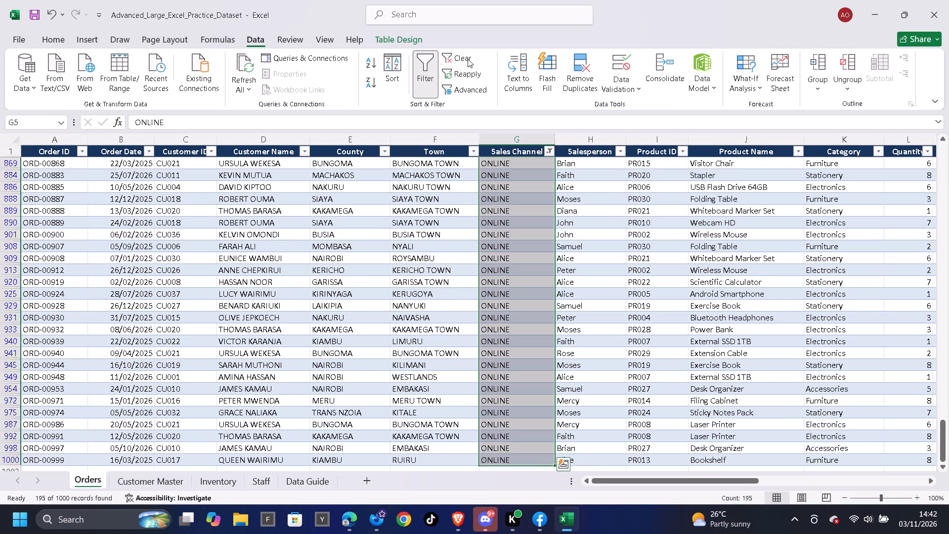
click(468, 59)
Open the filter options of the Sales Channel column.
click(542, 151)
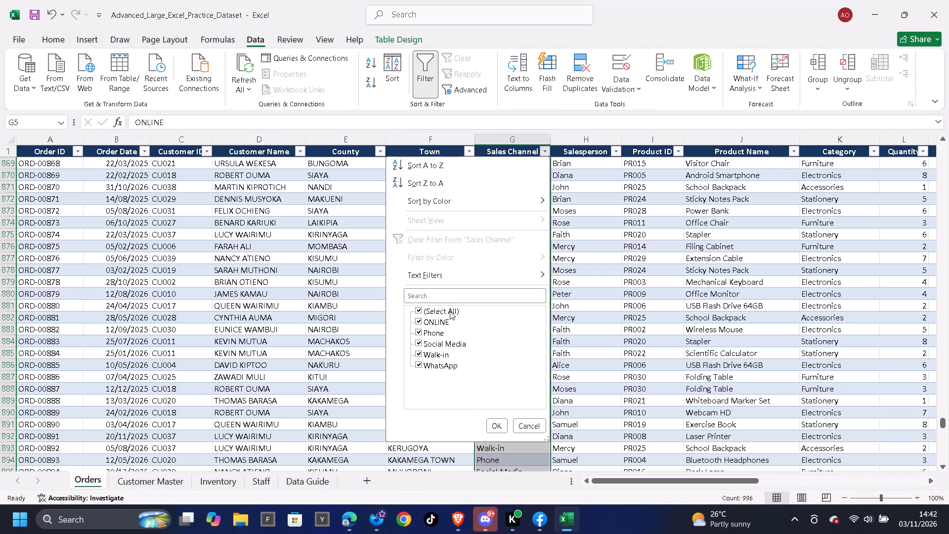
Filter the Sales Channel column to Phone, replace all its entries with PHONE in capitals, and clear the filter.
click(450, 311)
click(426, 336)
click(494, 426)
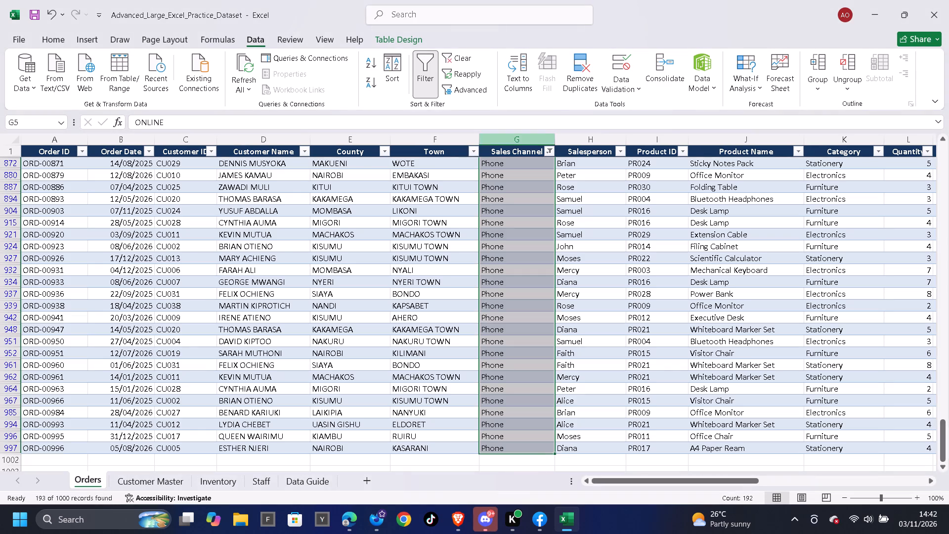
click(508, 151)
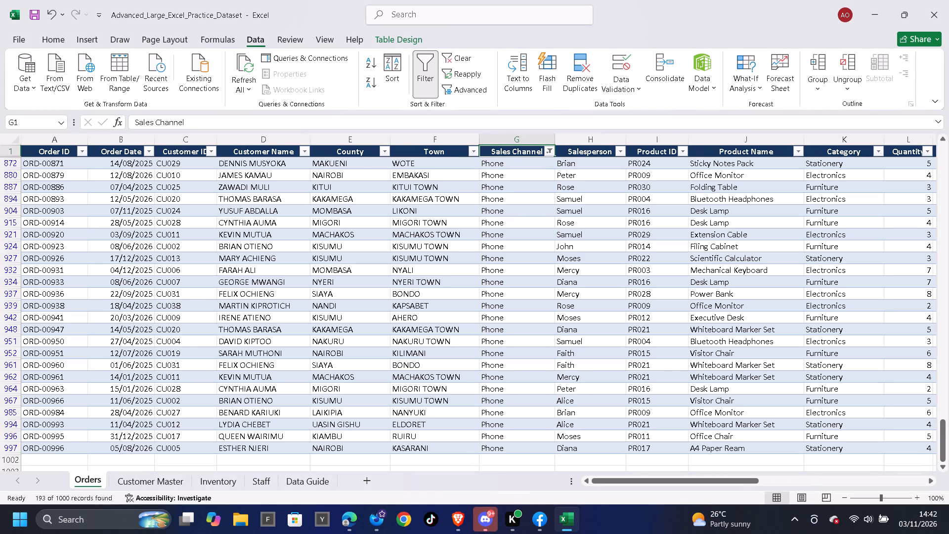
key(Down)
key(Up)
key(Down)
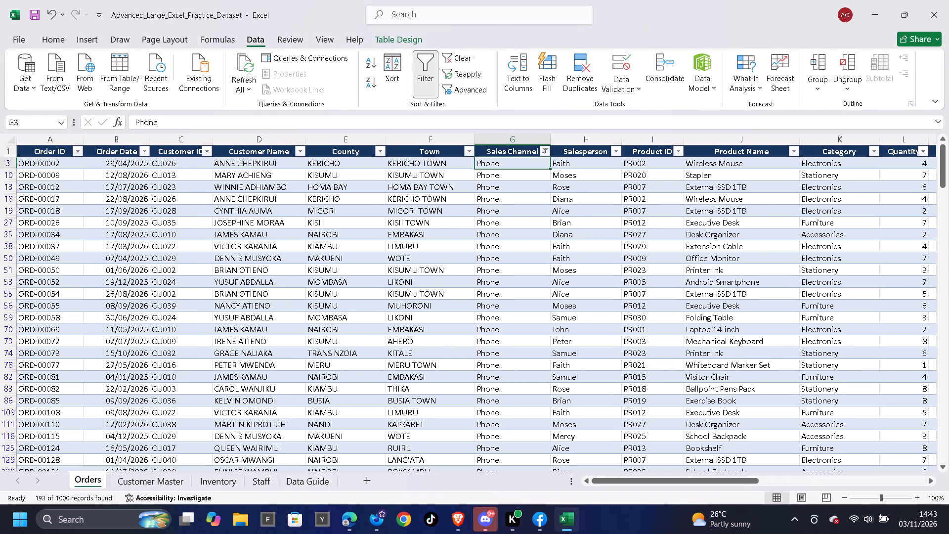
text(PHONE)
key(Down)
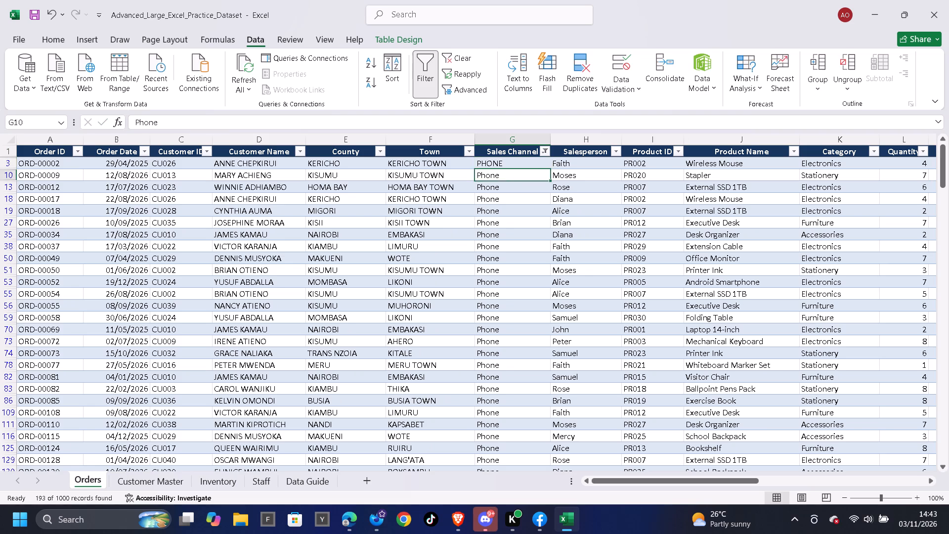
key(Up)
key(ctrl+shift+Down)
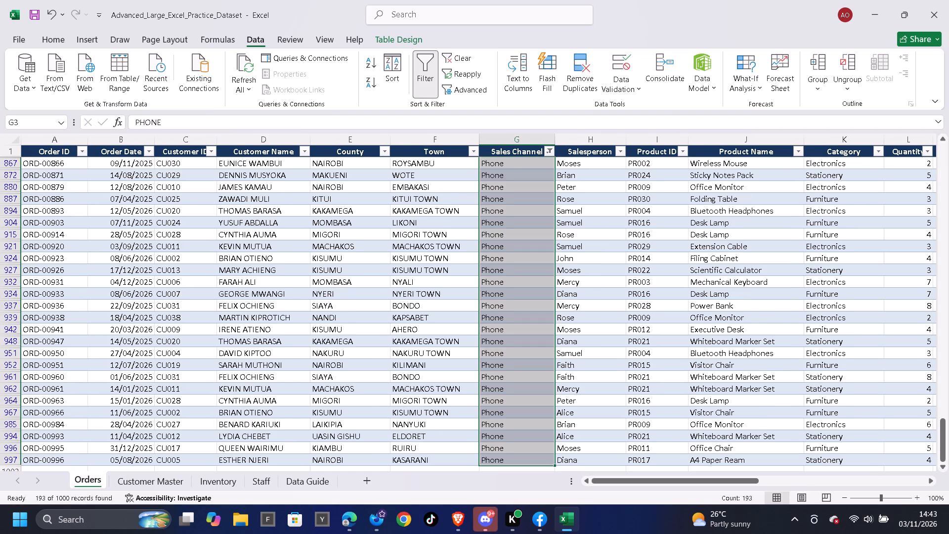
key(ctrl+d)
click(464, 56)
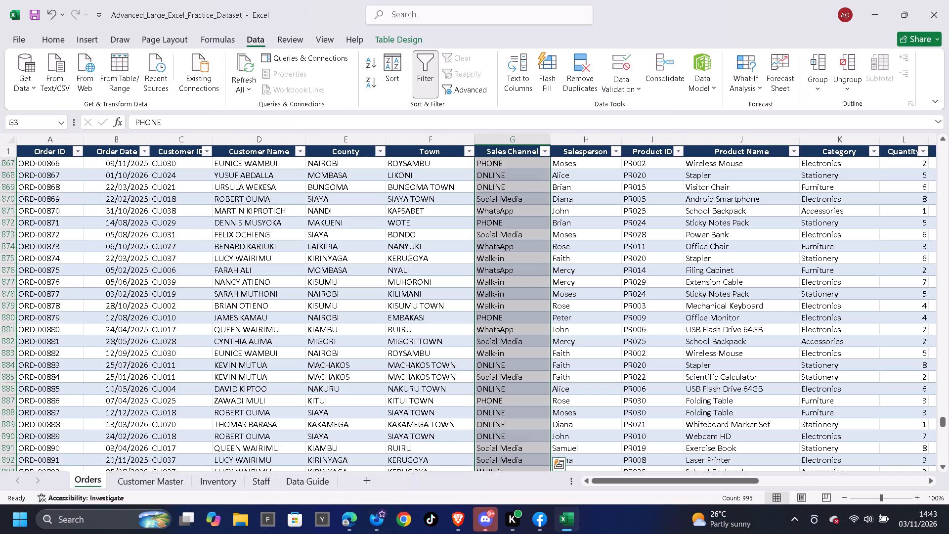
Filter the Sales Channel column to Social Media, replace all its entries with SOCIAL MEDIA, and clear the filter.
click(546, 152)
click(454, 311)
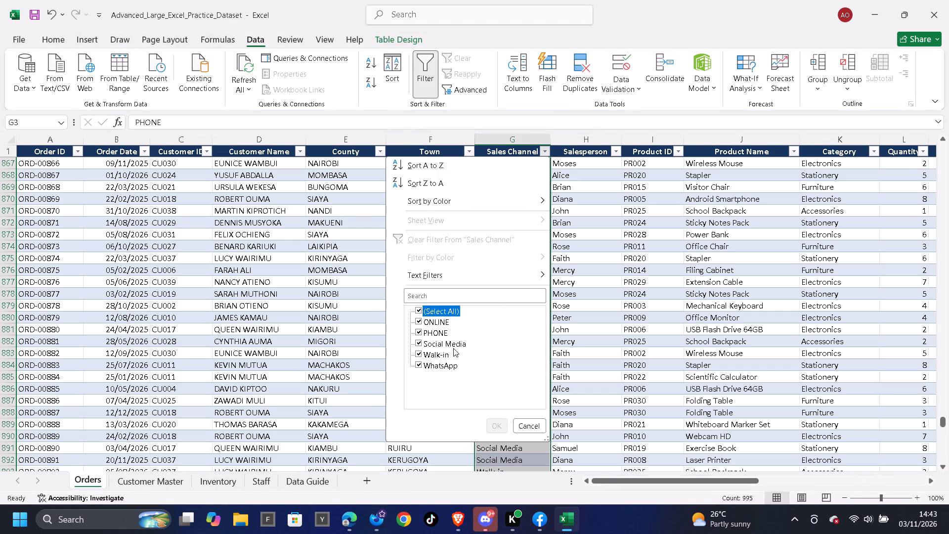
click(453, 345)
click(492, 423)
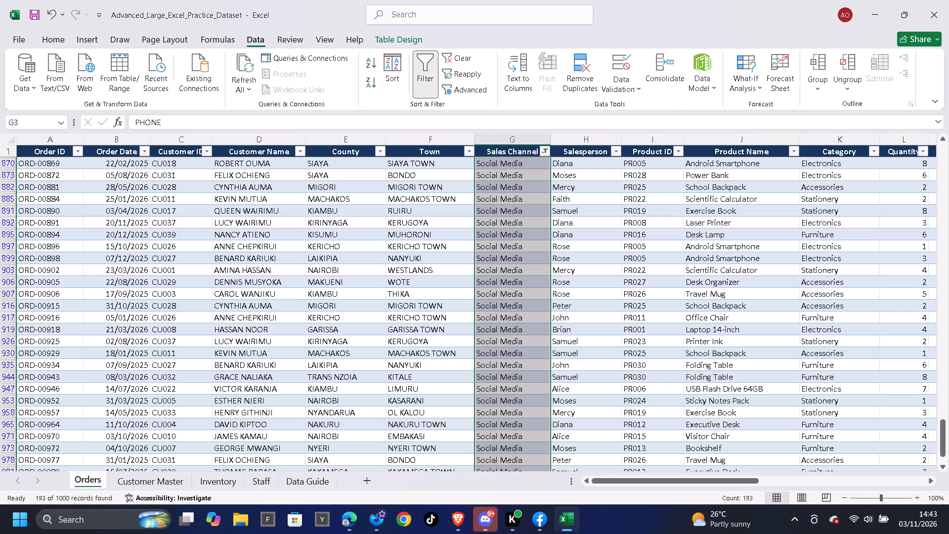
click(502, 149)
key(Down)
key(Up)
key(Down)
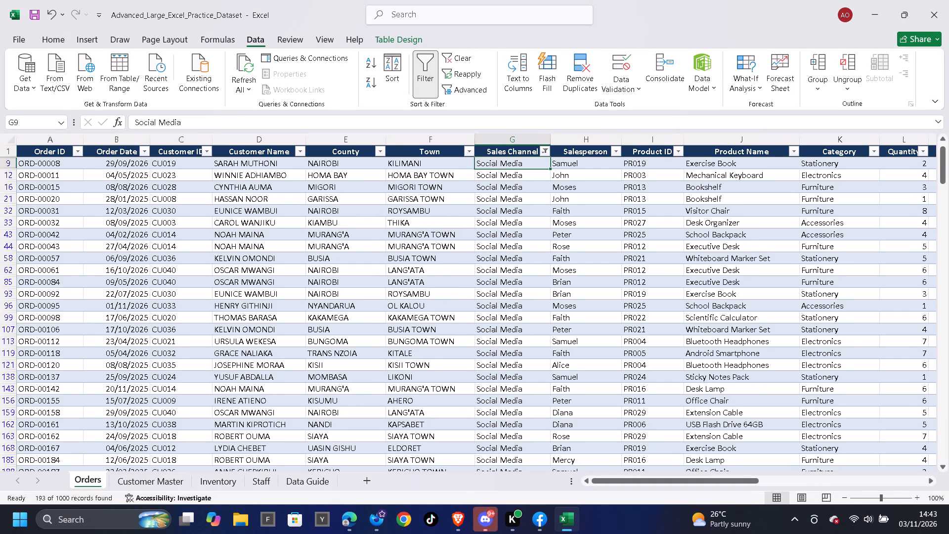
text(SOCIAL MEDIA)
key(Down)
key(Up)
key(ctrl+shift+Down)
key(ctrl+d)
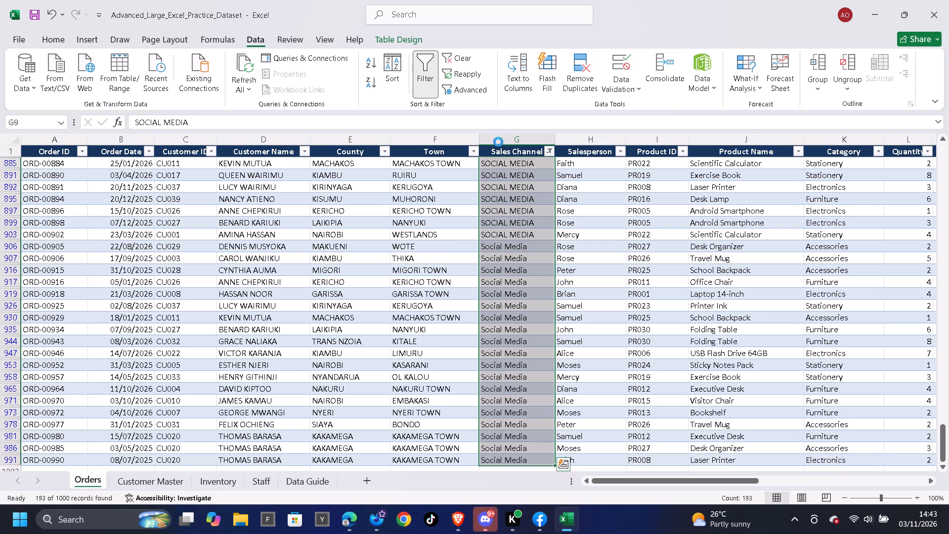
click(469, 61)
Choose only Walk-in as the filter value for the Sales Channel column.
click(543, 154)
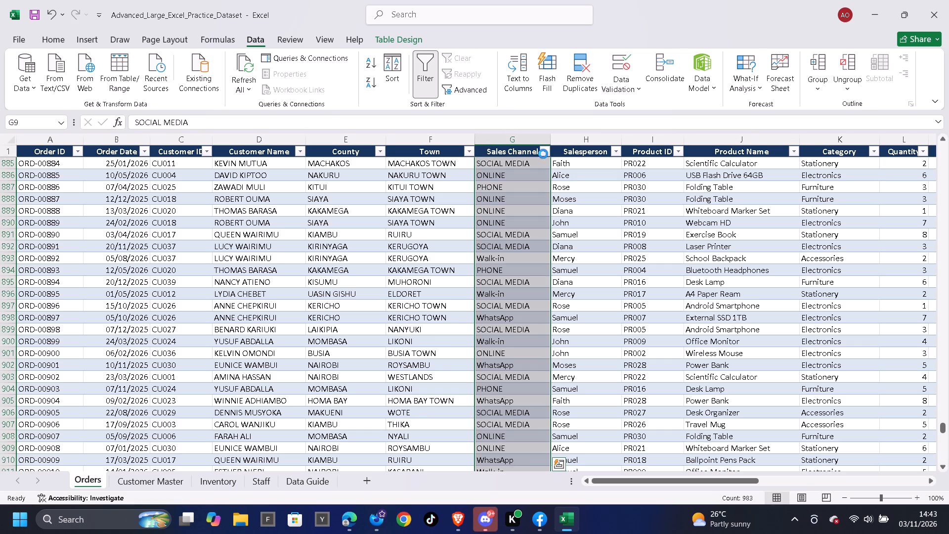
click(450, 311)
click(444, 350)
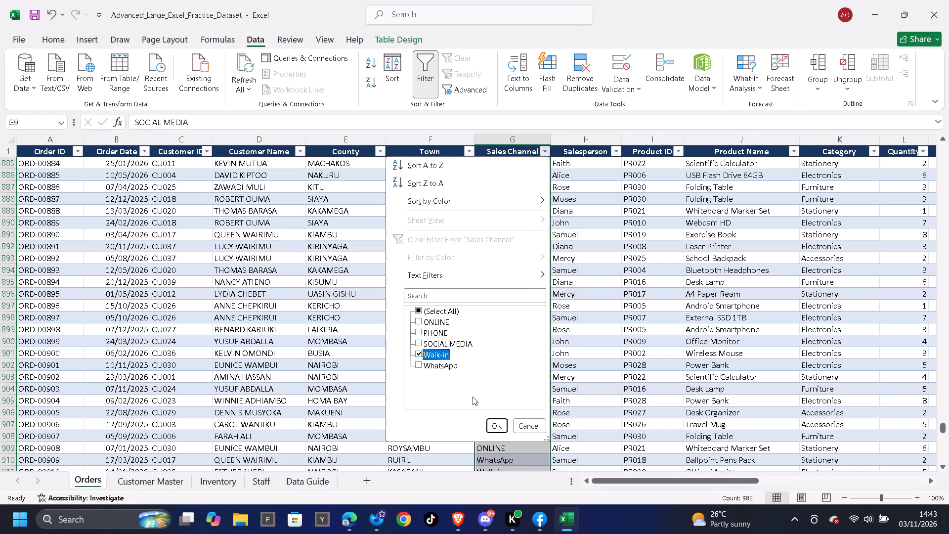
Apply the Walk-in filter to the Sales Channel column, replace all its entries with WALK-IN, and clear the filter.
click(495, 423)
click(517, 152)
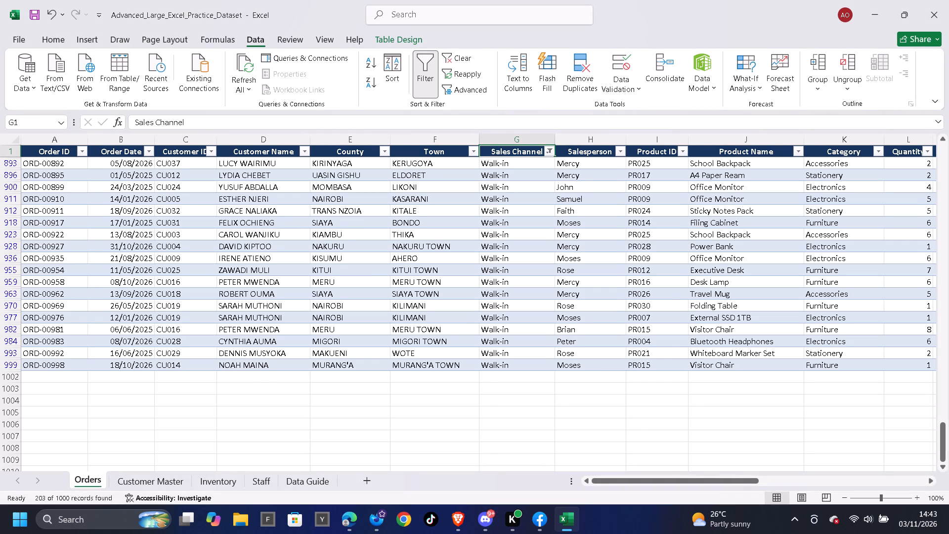
key(Down)
key(Up)
key(Down)
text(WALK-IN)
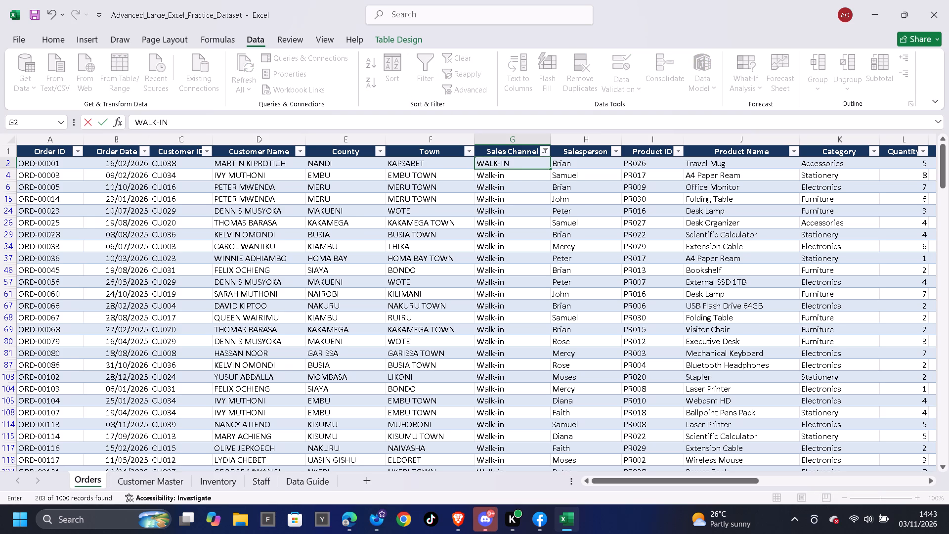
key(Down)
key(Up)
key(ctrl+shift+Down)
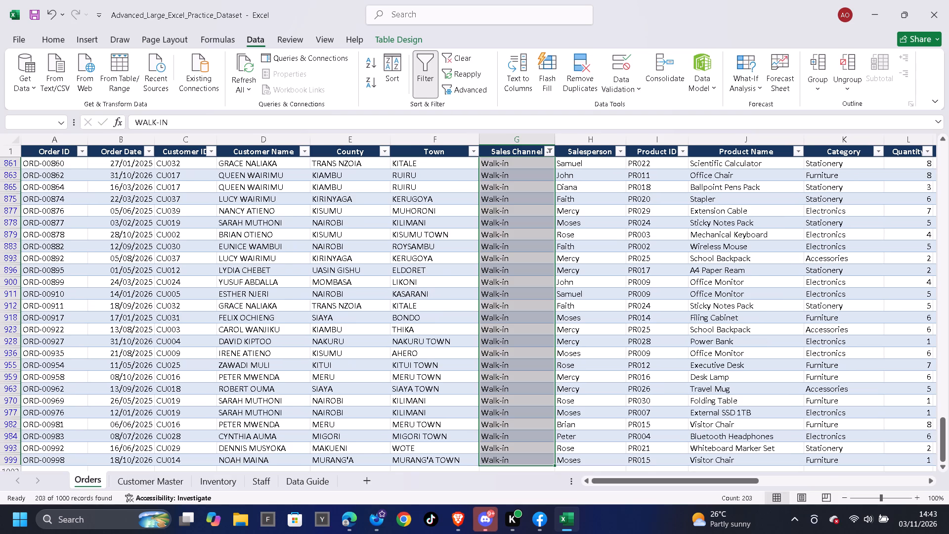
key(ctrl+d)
click(465, 57)
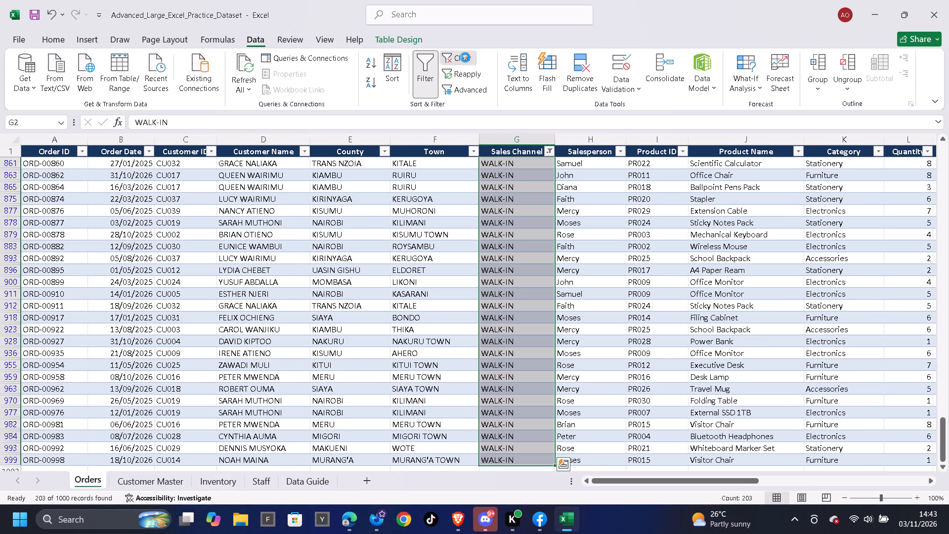
Filter the Sales Channel column to WhatsApp, replace all its entries with WHATSAPP in capitals, and clear the filter.
click(549, 151)
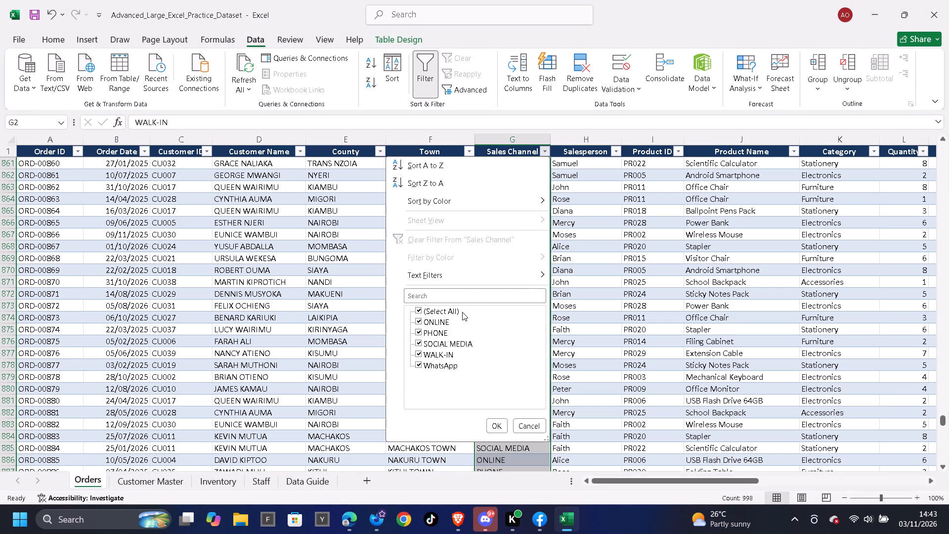
click(459, 311)
click(452, 367)
click(497, 424)
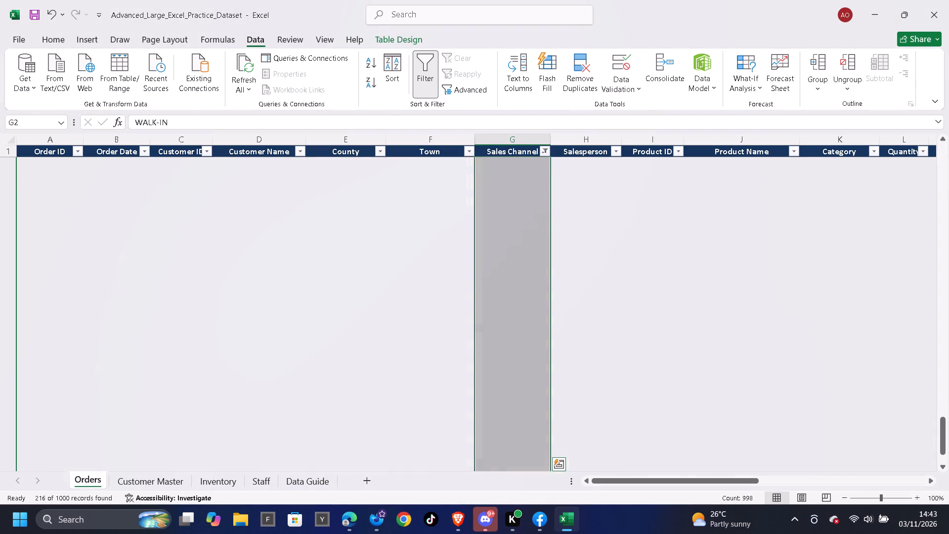
click(504, 152)
key(Down)
key(Up)
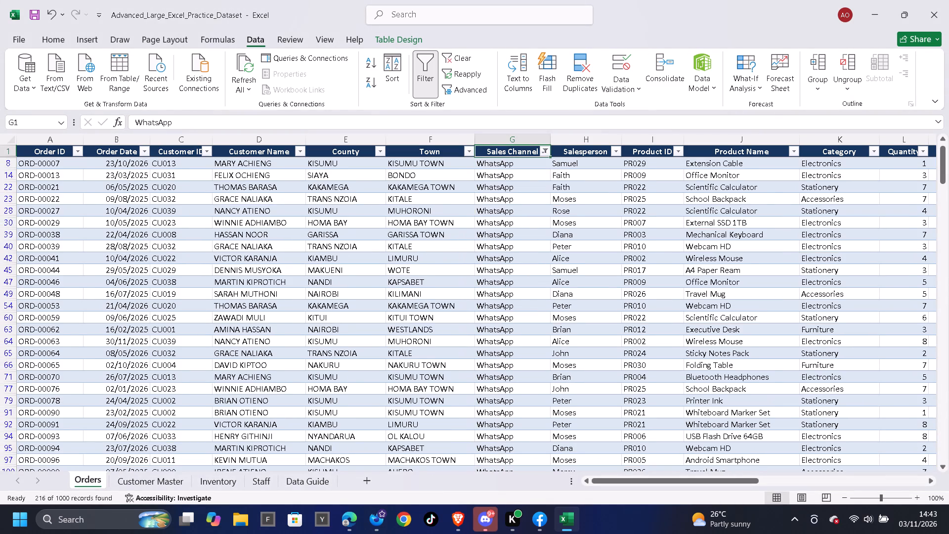
key(Down)
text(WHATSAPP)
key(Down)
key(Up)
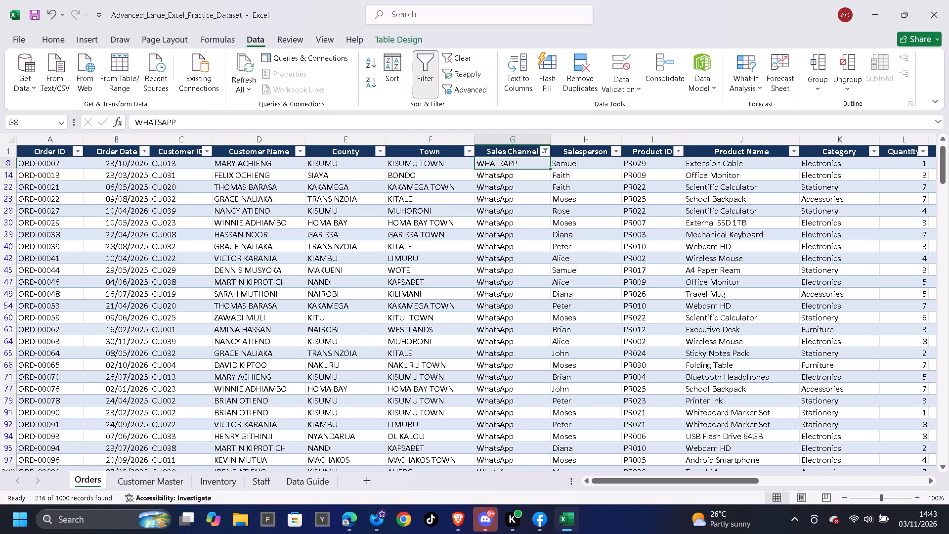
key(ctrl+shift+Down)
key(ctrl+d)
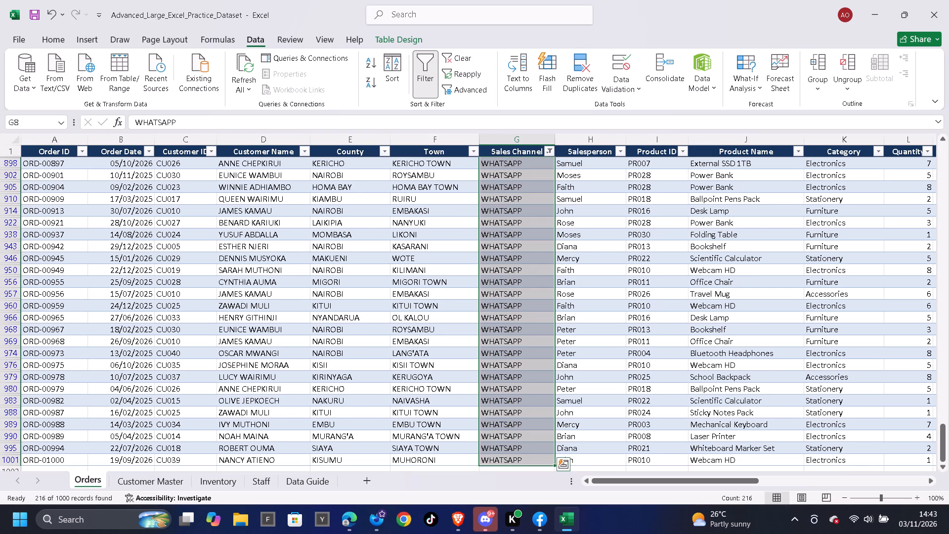
click(464, 60)
Open the filter choices for the Salesperson column in the Orders table.
scroll(419, 288, up, 1)
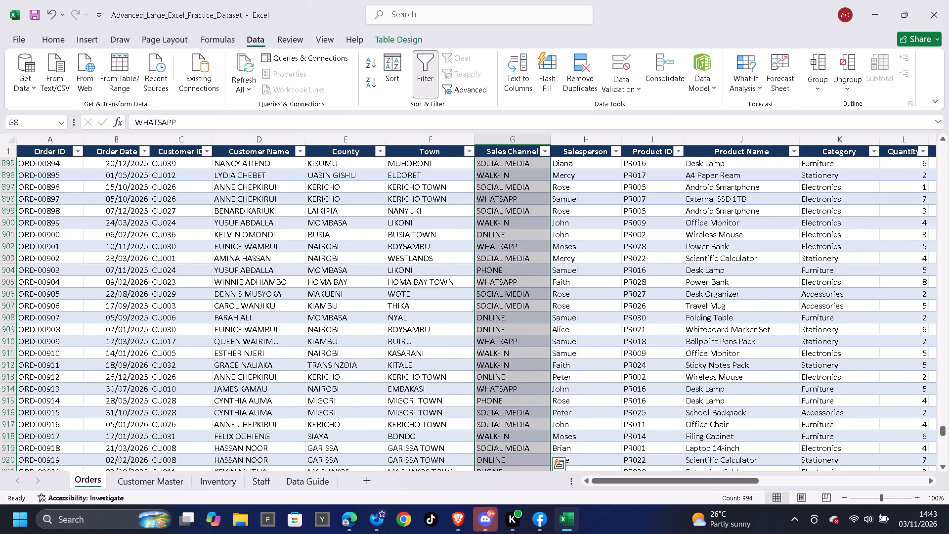
scroll(419, 288, up, 12)
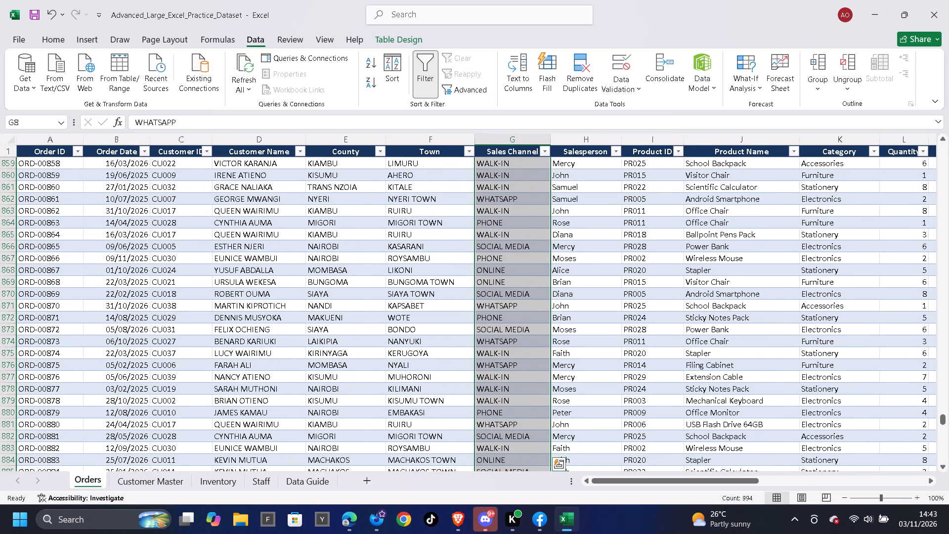
drag(601, 484, 591, 485)
scroll(541, 192, up, 4)
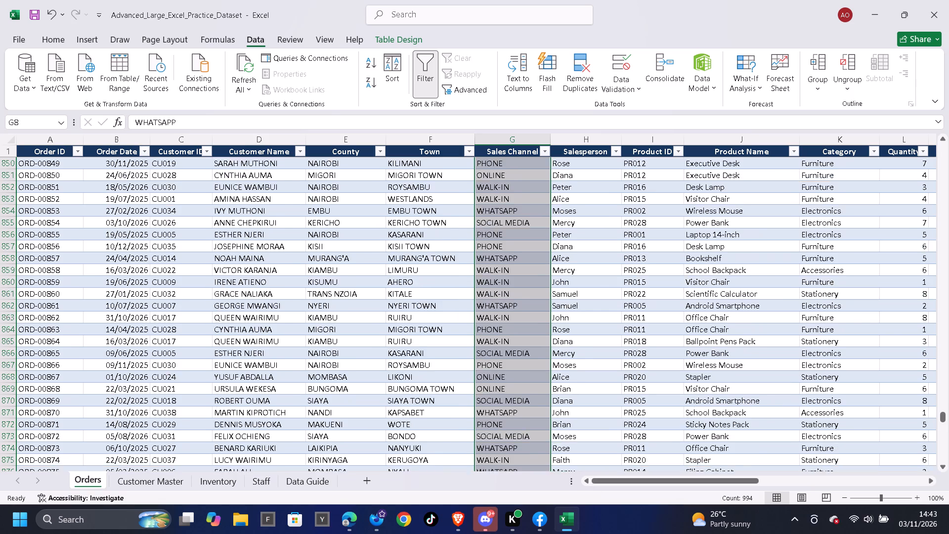
scroll(538, 188, up, 7)
click(586, 151)
key(Down)
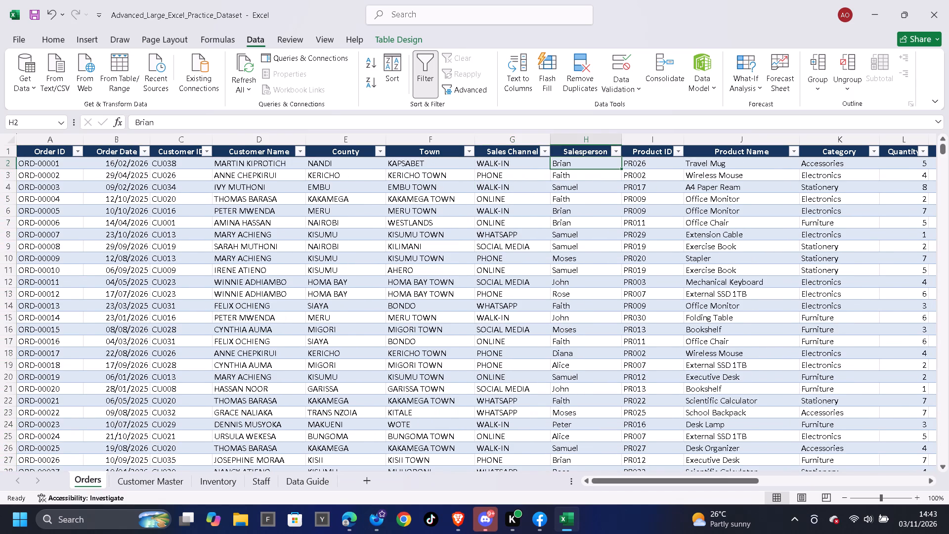
click(618, 152)
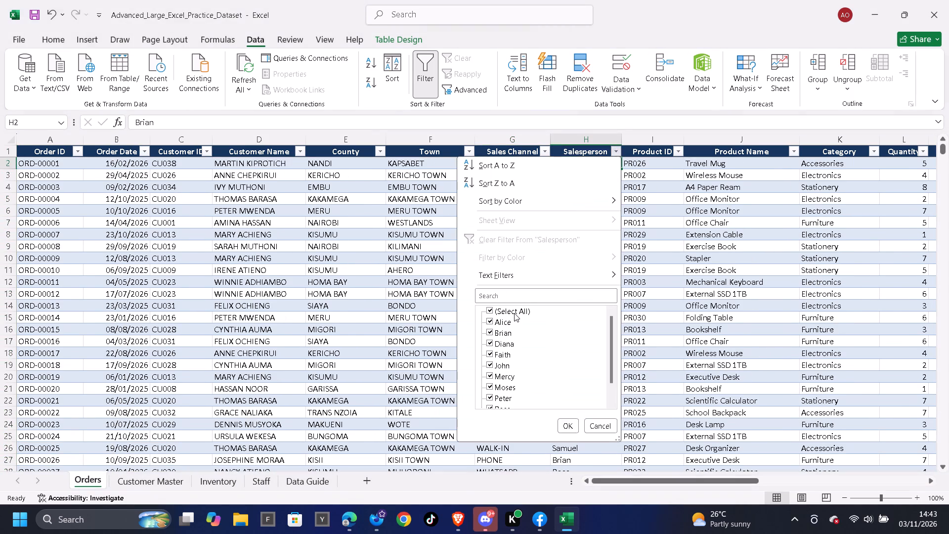
Filter the Salesperson column to Alice, replace all its entries with ALICE in capitals, and clear the filter.
click(515, 313)
click(503, 321)
click(563, 426)
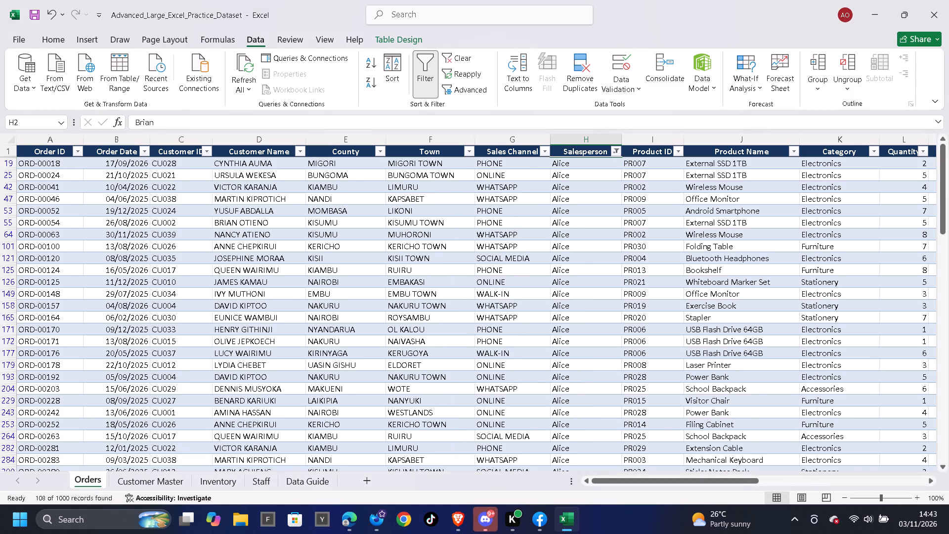
scroll(579, 295, up, 6)
click(586, 152)
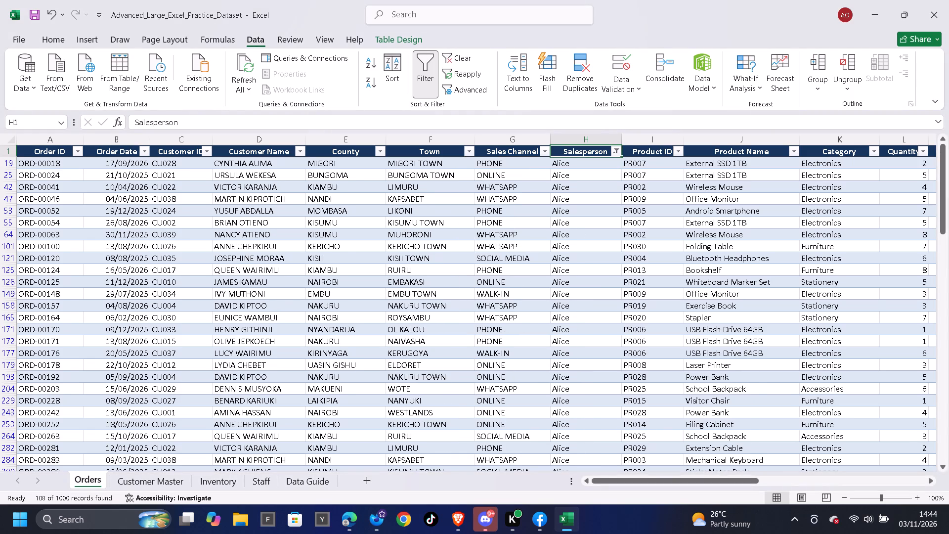
key(Down)
text(ALICE)
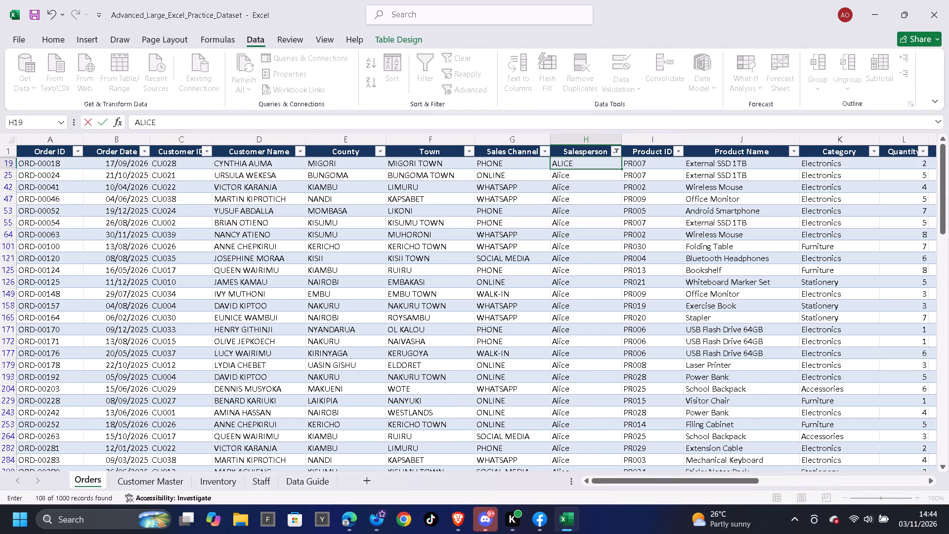
key(Down)
key(Up)
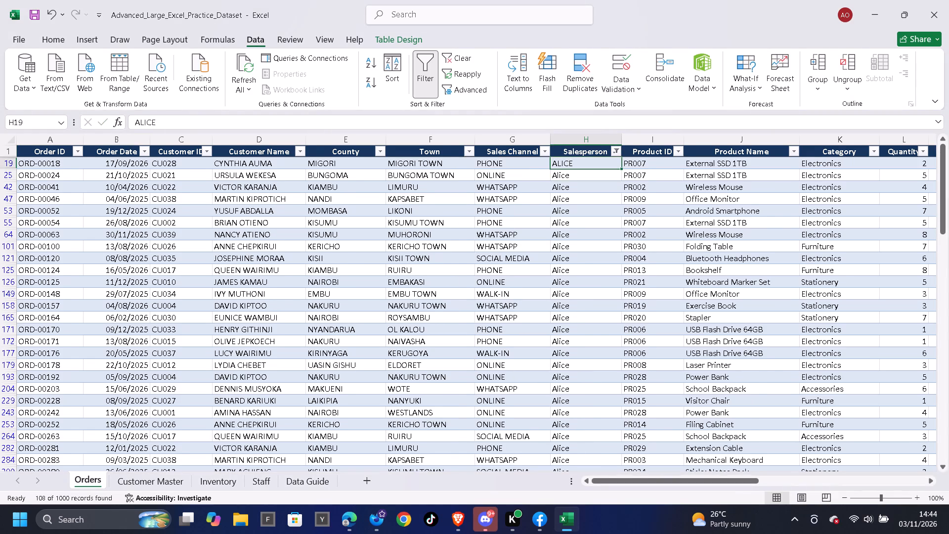
key(ctrl+shift+Down)
key(ctrl+d)
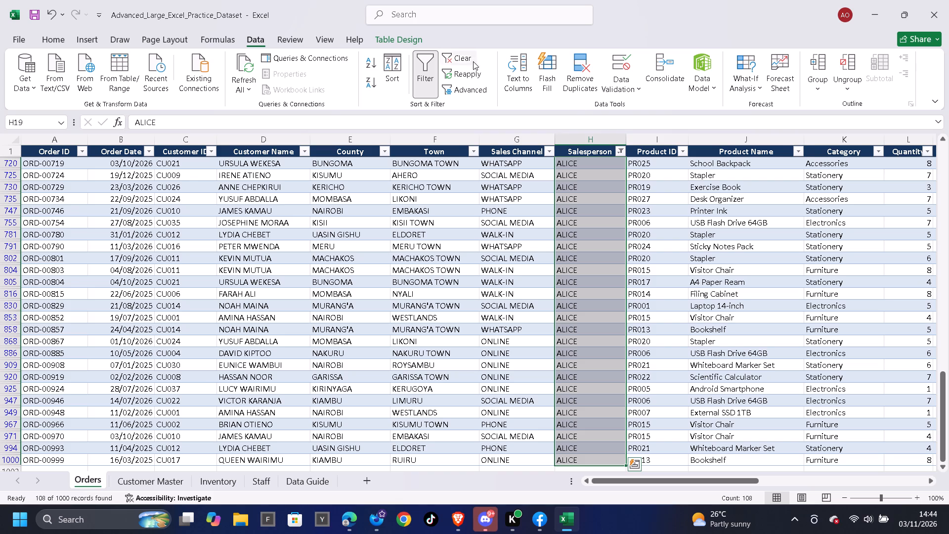
click(468, 62)
Filter the Salesperson column to Brian, replace all its entries with BRIAN in capitals, and clear the filter.
click(614, 152)
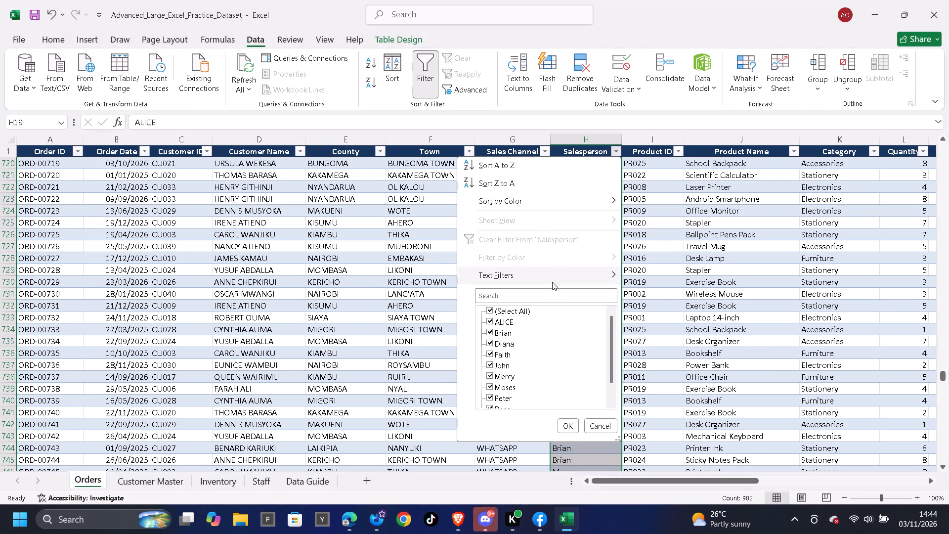
click(511, 311)
click(508, 336)
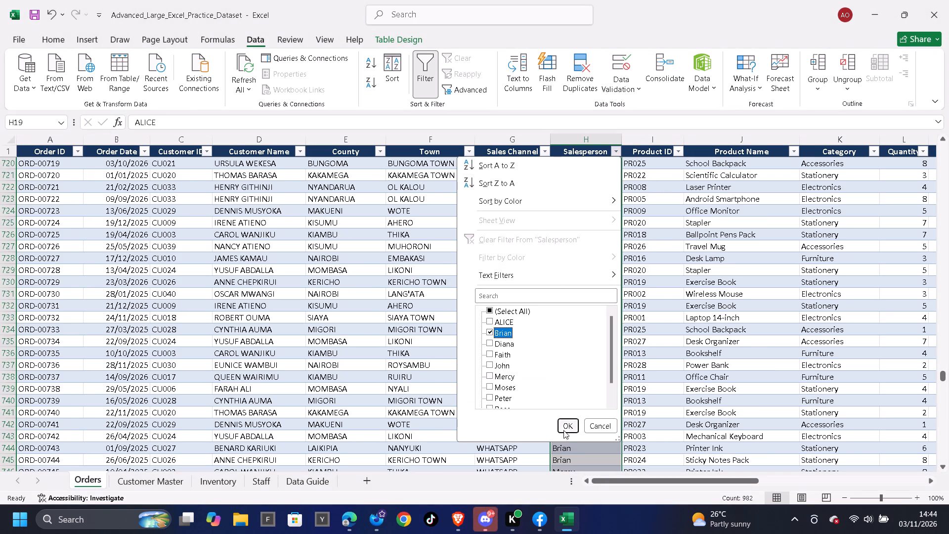
click(568, 425)
click(579, 149)
key(Down)
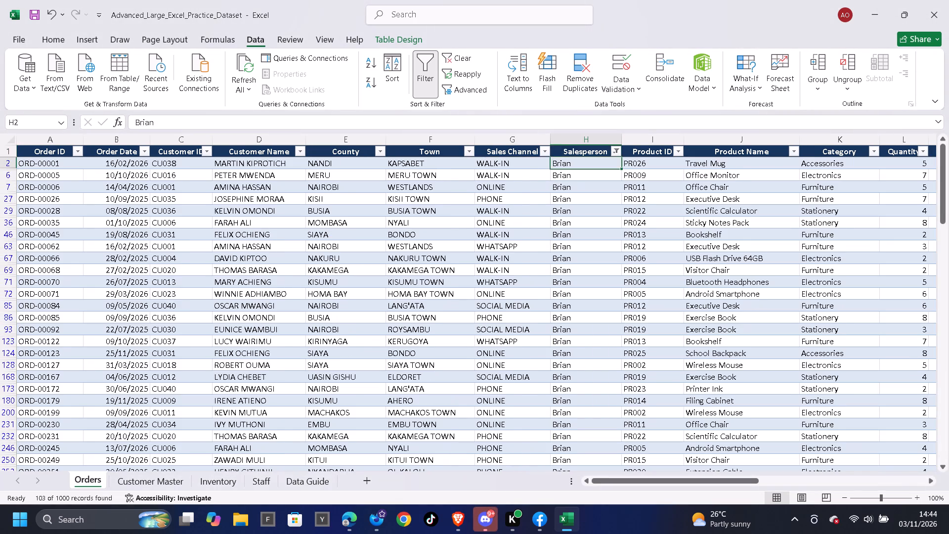
key(Up)
key(Down)
text(BRIAN)
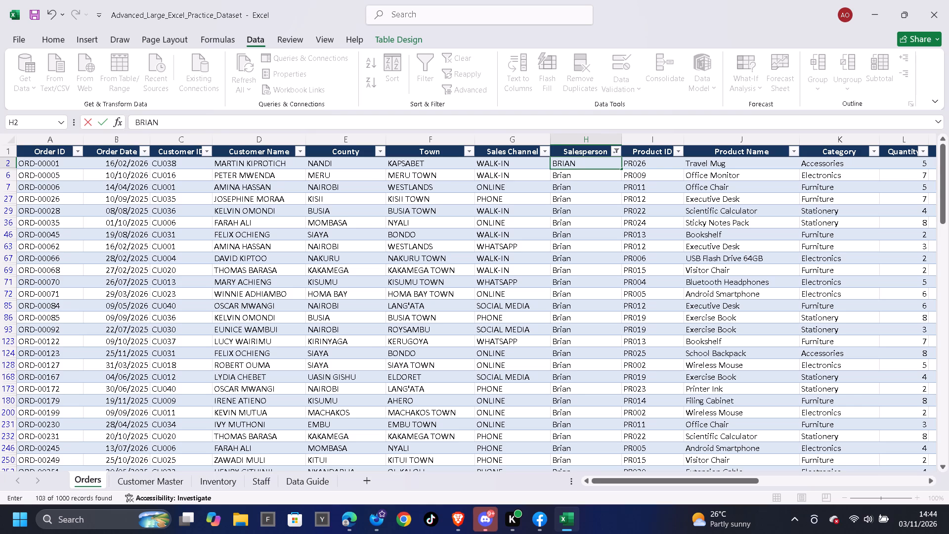
key(Down)
key(Up)
key(ctrl+shift+Down)
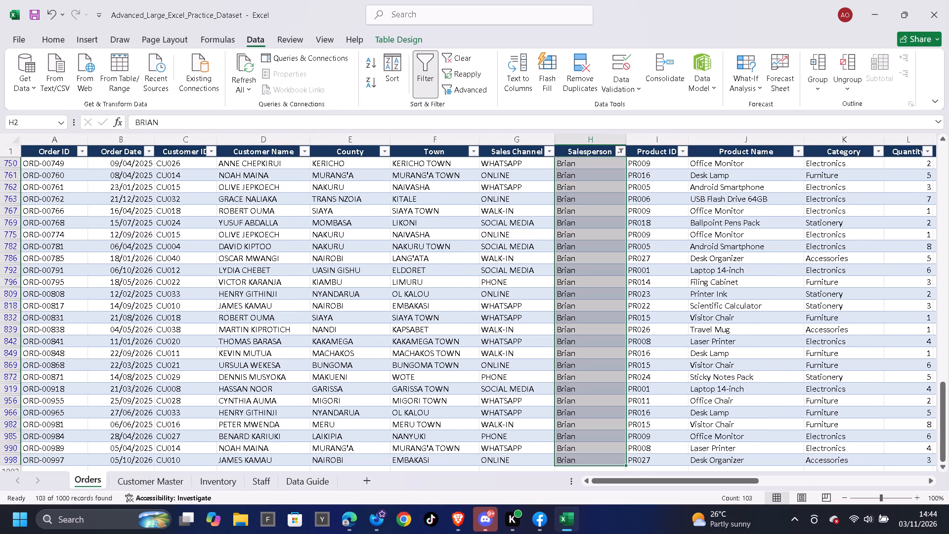
key(ctrl+d)
click(457, 60)
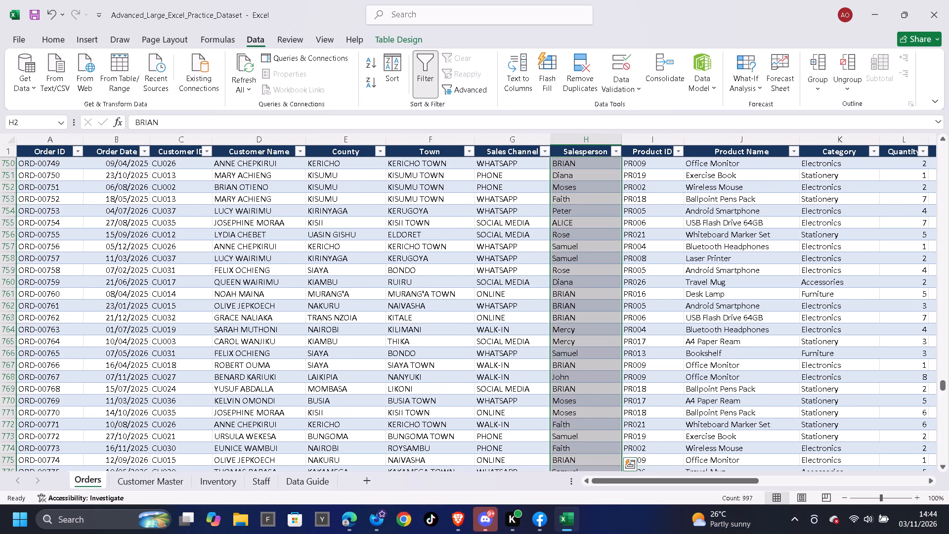
Filter the Salesperson column to Diana, replace all its entries with DIANA in capitals, and clear the filter.
click(613, 147)
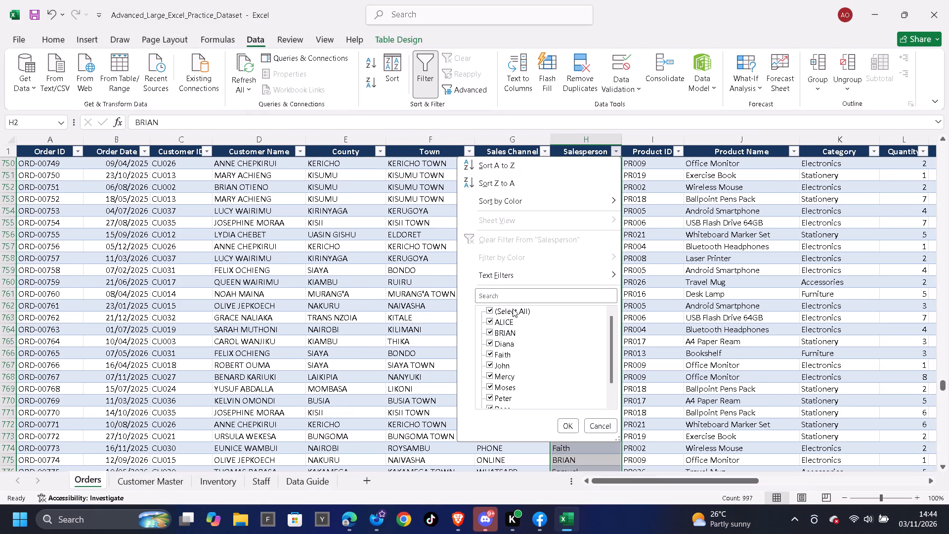
click(513, 309)
click(511, 348)
click(576, 424)
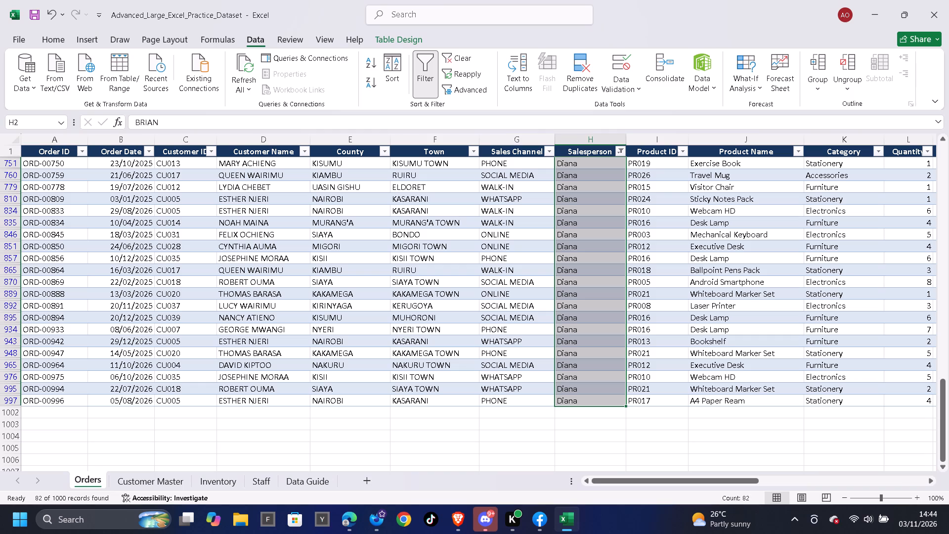
click(589, 153)
key(Down)
key(Up)
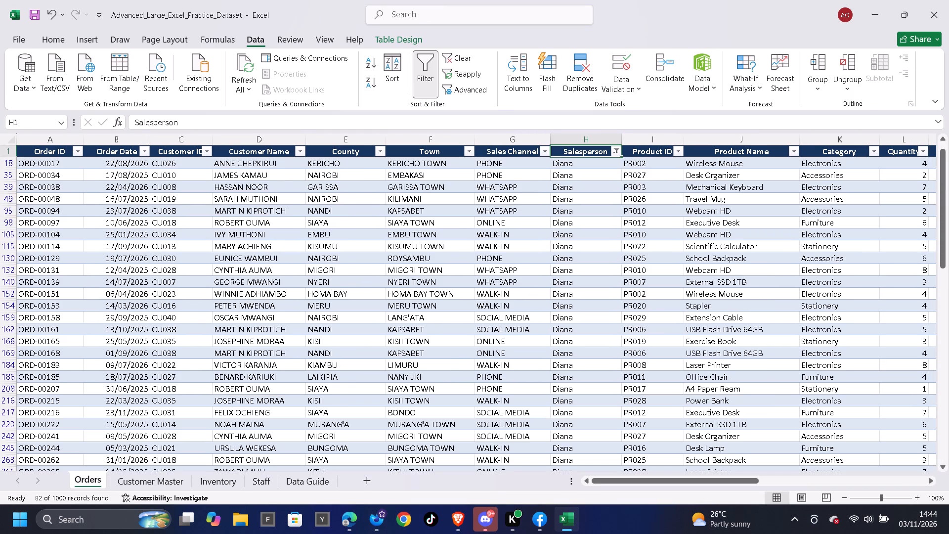
key(Down)
text(DIANA)
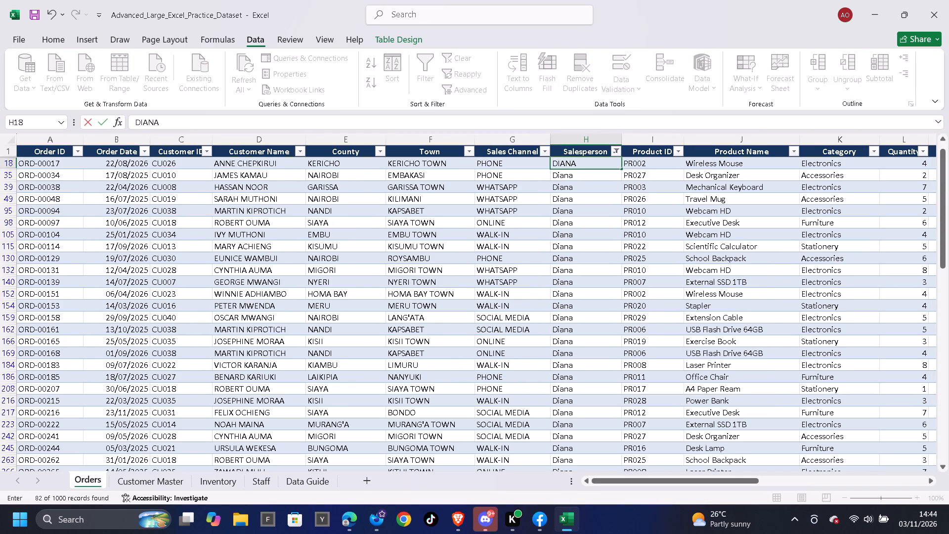
key(Down)
key(Up)
key(ctrl+shift+Down)
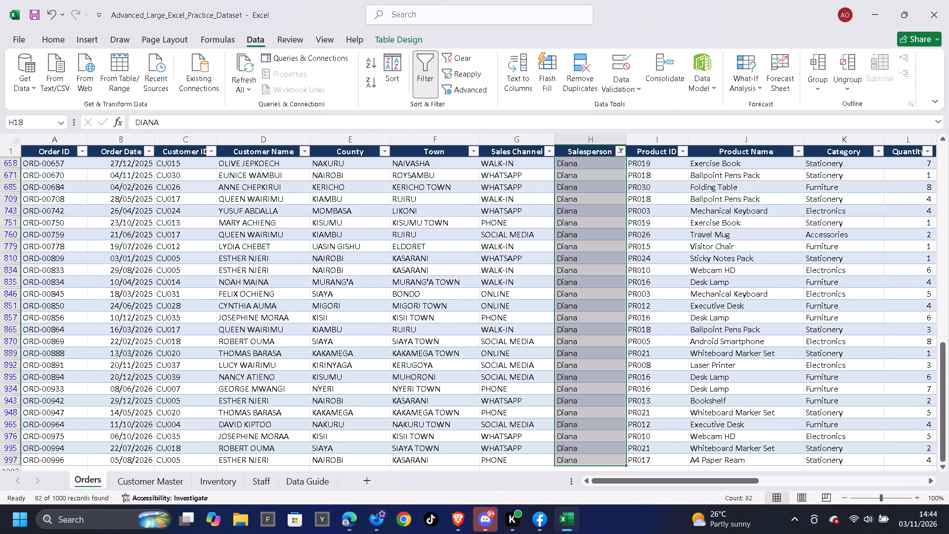
key(ctrl+d)
click(470, 63)
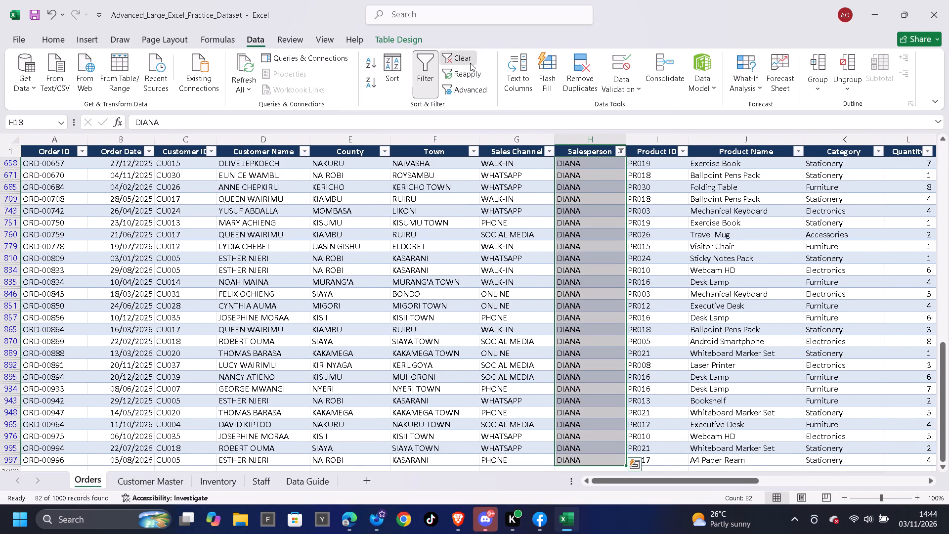
Filter the Salesperson column to Faith, replace all its entries with FAITH in capitals, and clear the filter.
click(614, 155)
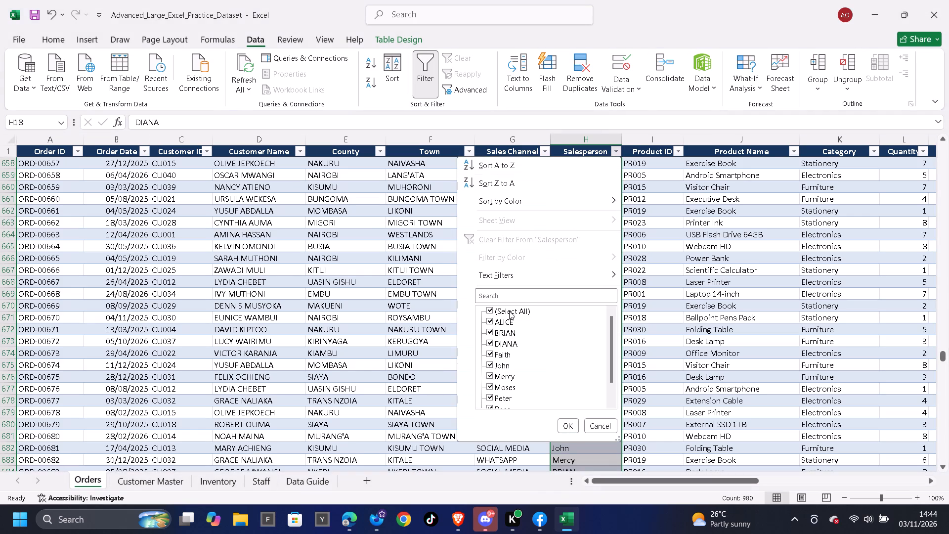
click(510, 311)
click(508, 357)
click(569, 427)
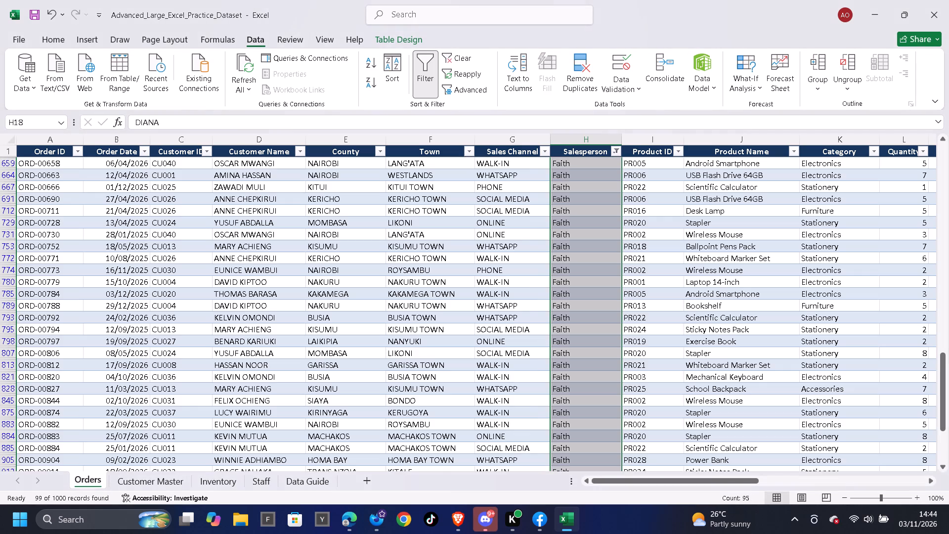
click(585, 151)
key(Down)
key(Up)
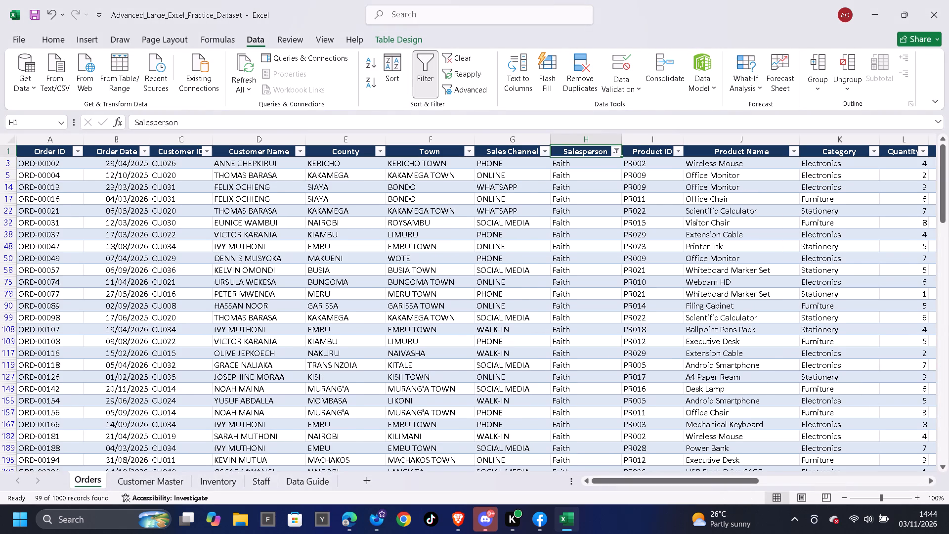
key(Down)
text(FAITH)
key(Down)
key(Up)
key(ctrl+shift+Down)
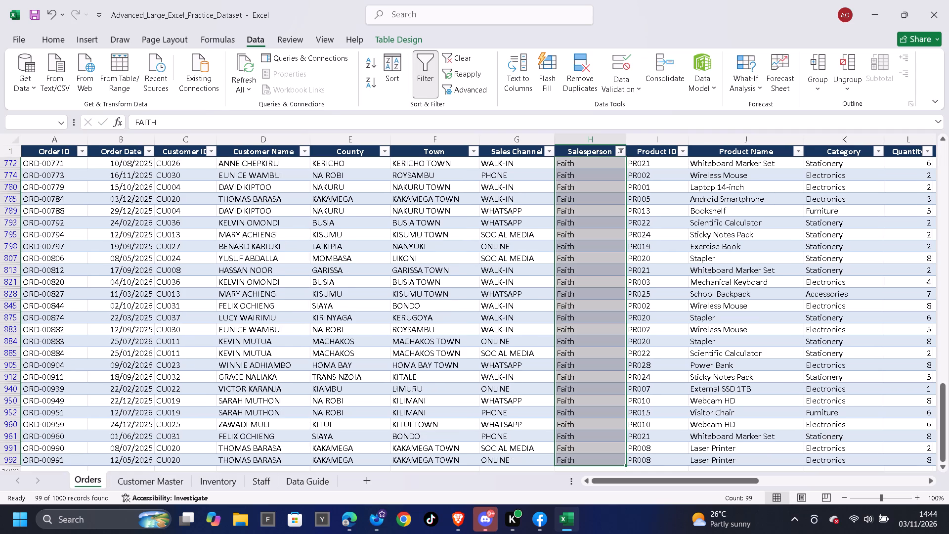
key(ctrl+d)
click(467, 58)
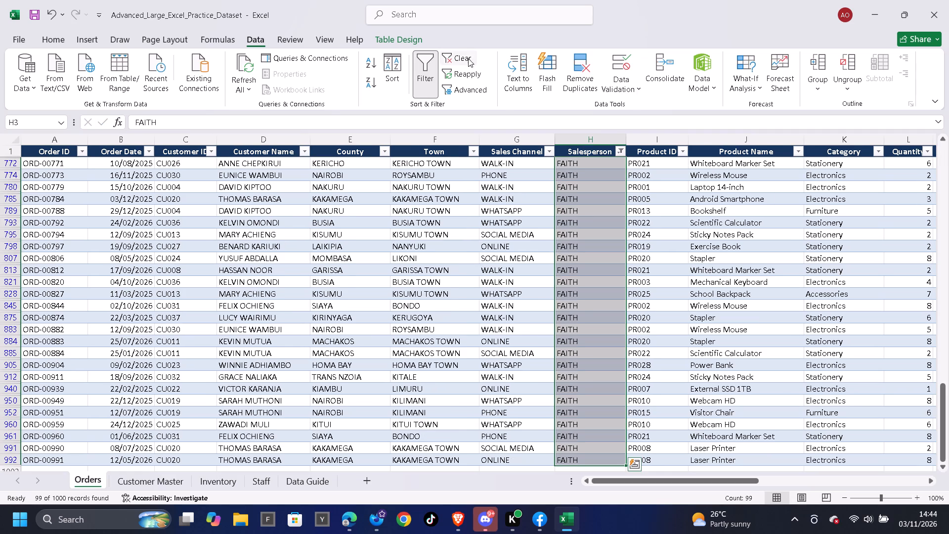
Filter the Salesperson column to John, replace all its entries with JOHN in capitals, and clear the filter.
click(615, 150)
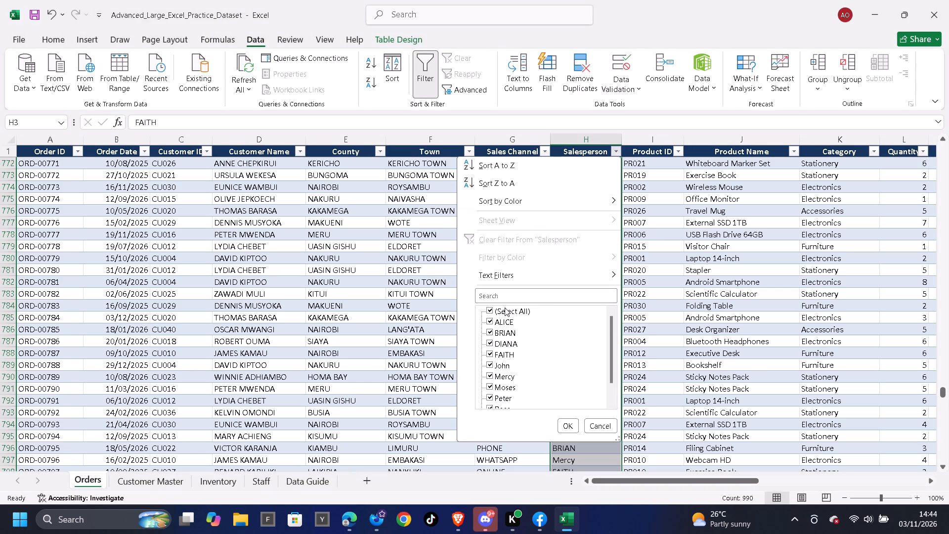
click(506, 308)
click(507, 370)
click(565, 427)
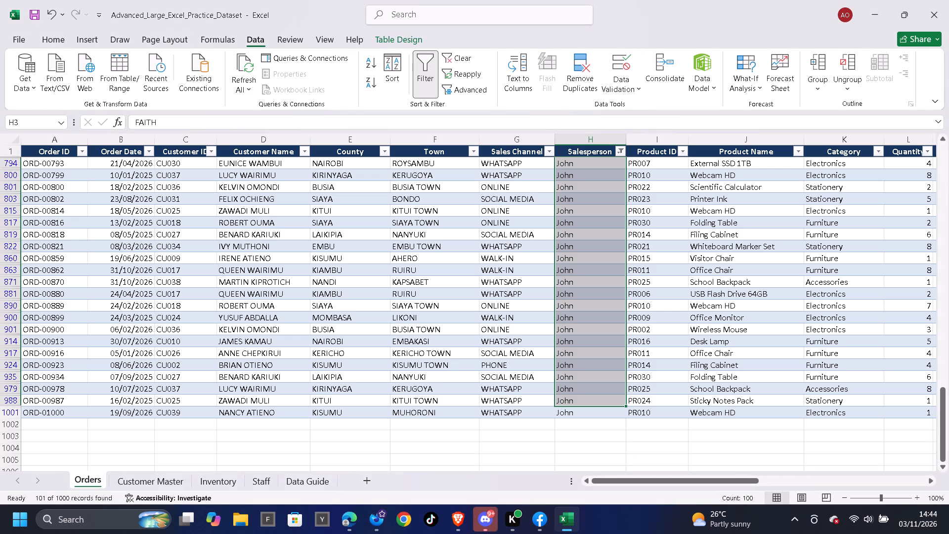
click(578, 154)
key(Down)
key(Up)
key(Down)
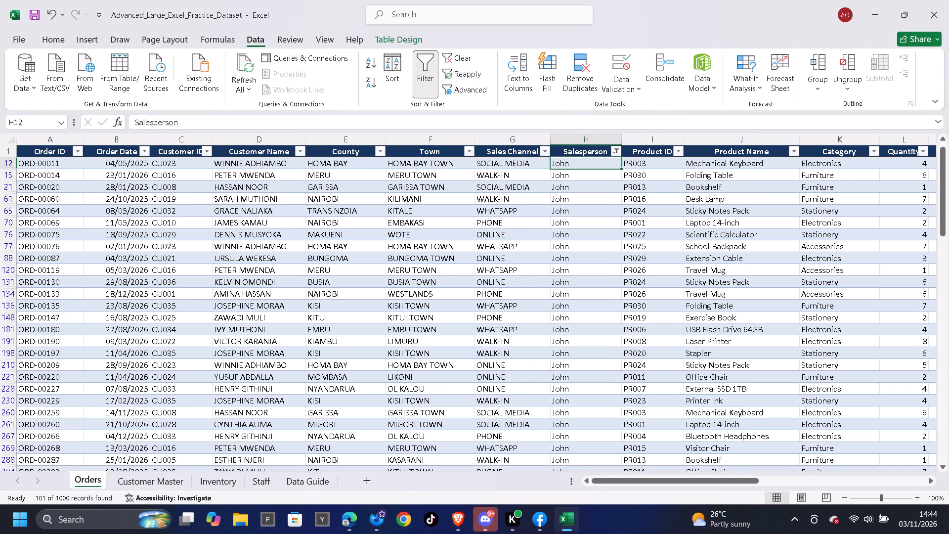
text(JOHN)
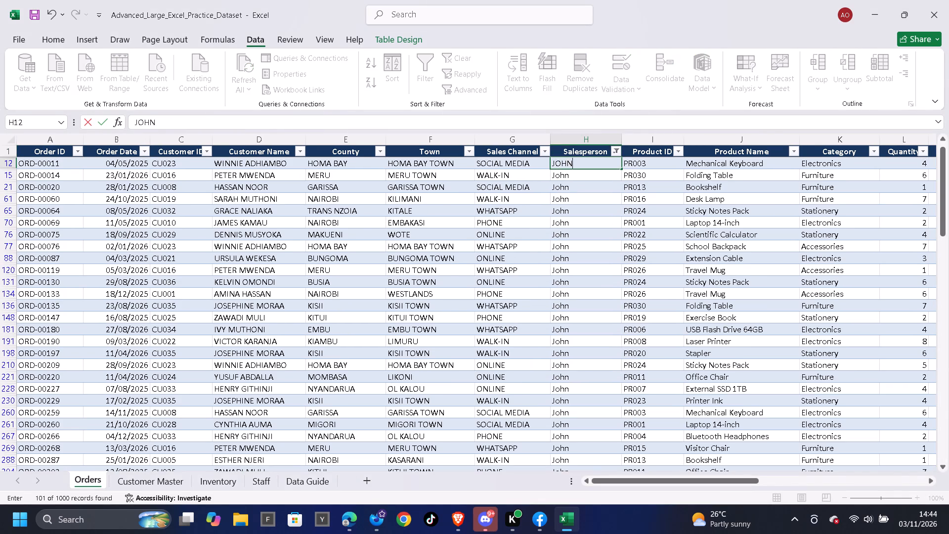
key(Down)
key(Up)
key(ctrl+shift+Down)
key(ctrl+d)
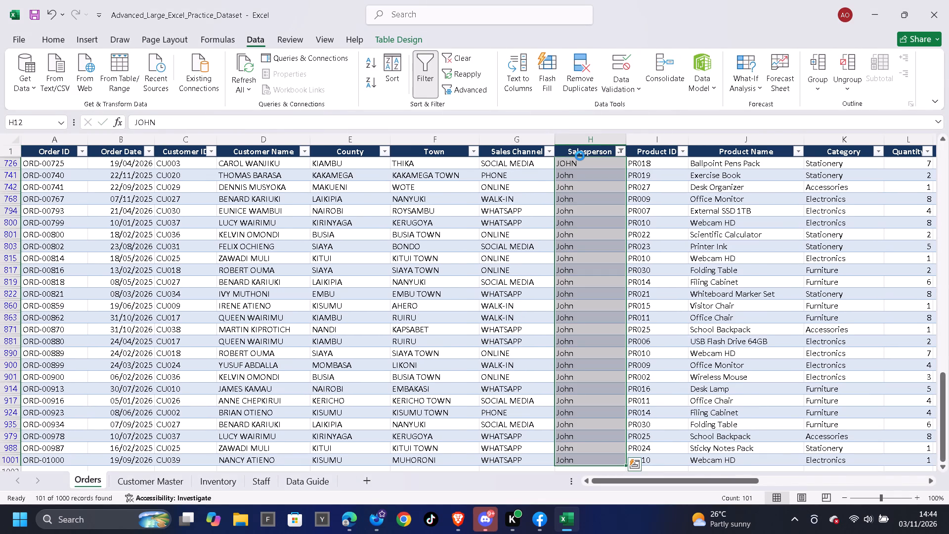
click(461, 59)
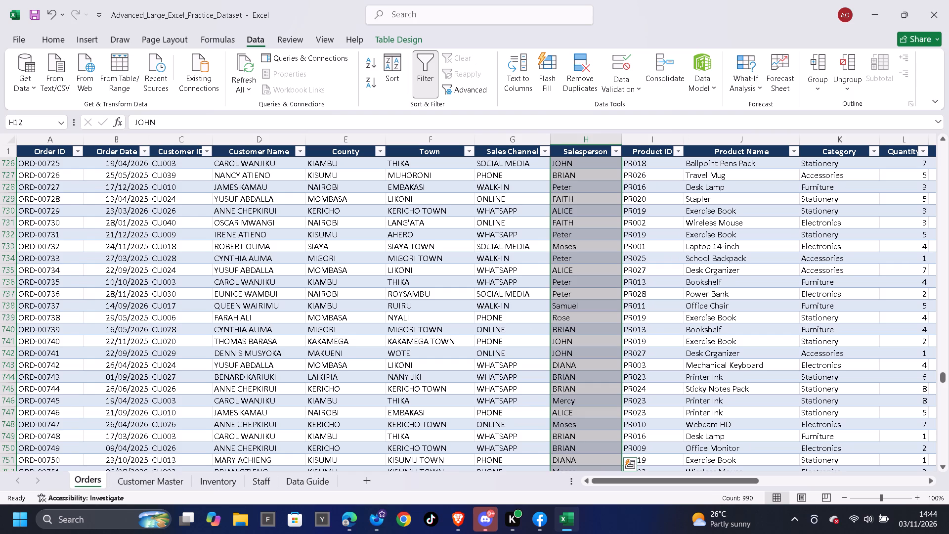
Filter the Salesperson column to Mercy, replace all its entries with MERCY in capitals, and clear the filter.
click(616, 152)
click(518, 311)
click(509, 379)
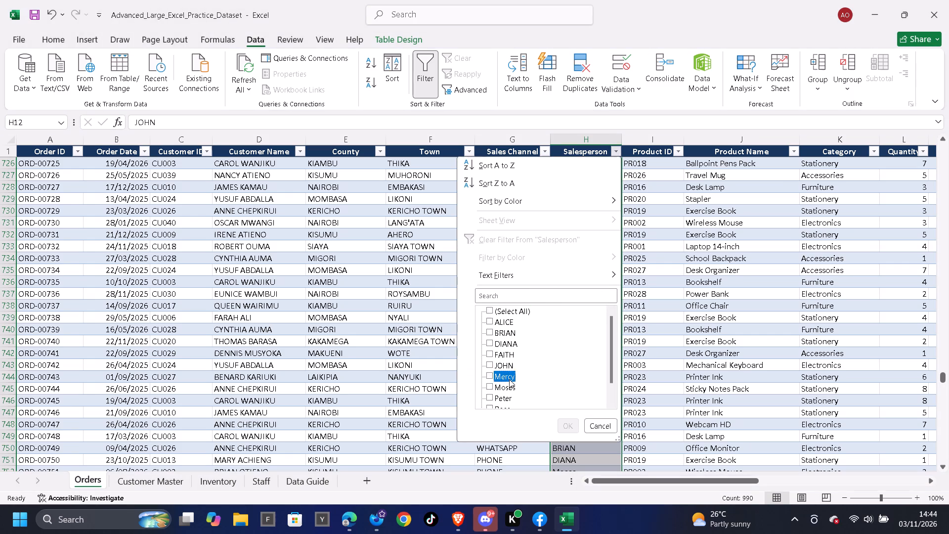
click(568, 424)
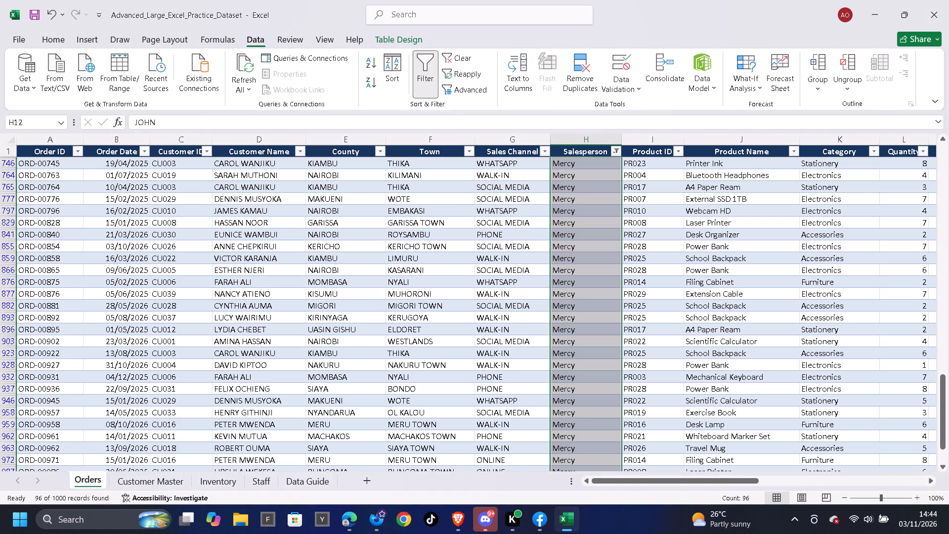
click(583, 150)
key(Down)
key(Up)
key(Down)
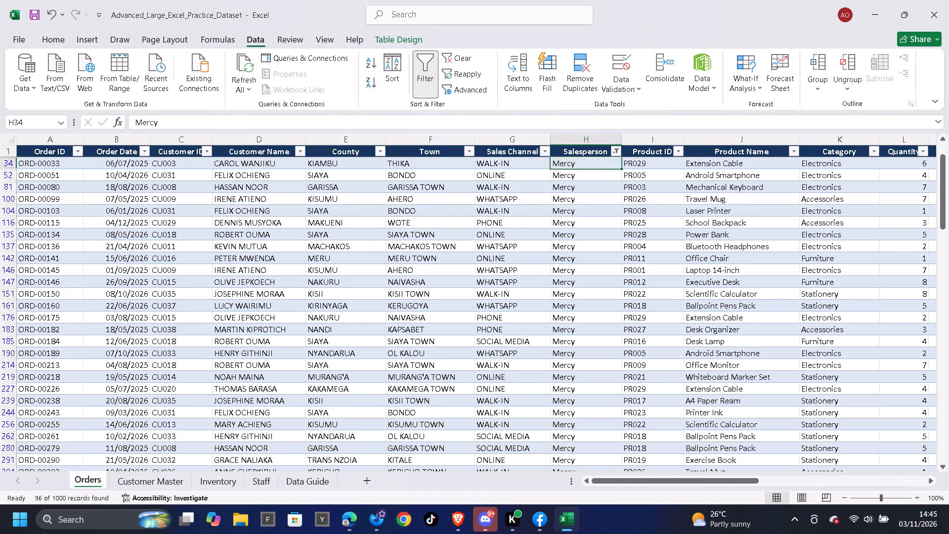
text(MERCY)
key(Down)
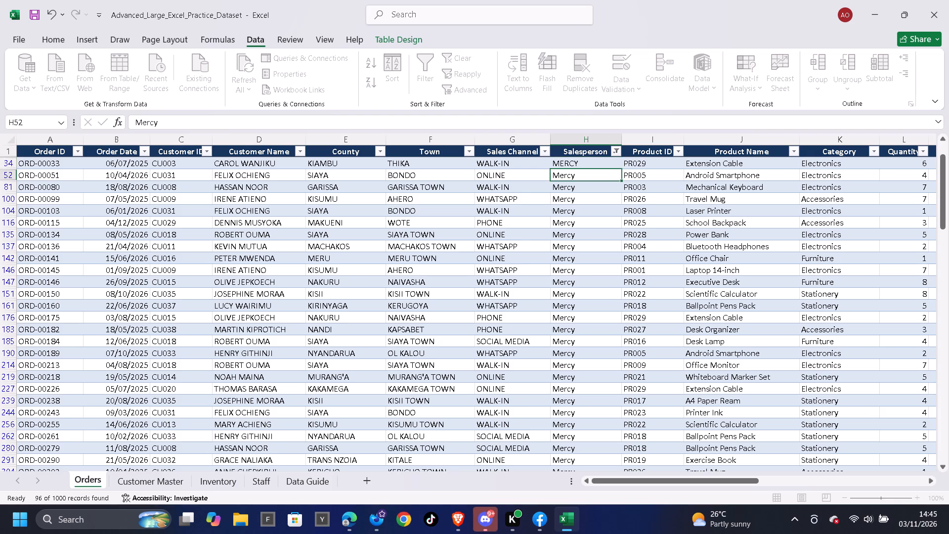
key(Up)
key(ctrl+shift+Down)
key(ctrl+d)
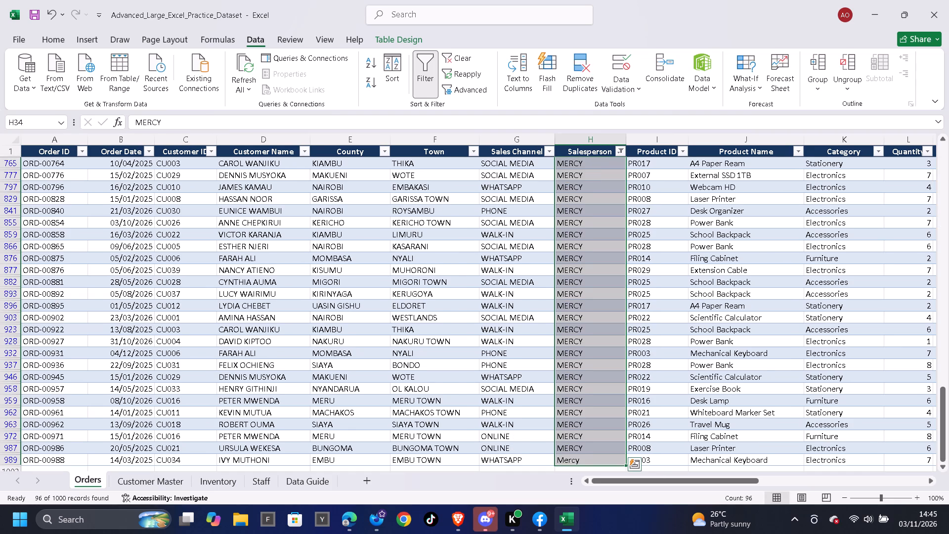
click(471, 58)
Filter the Salesperson column to Moses, replace all its entries with MOSES in capitals, and clear the filter.
click(618, 153)
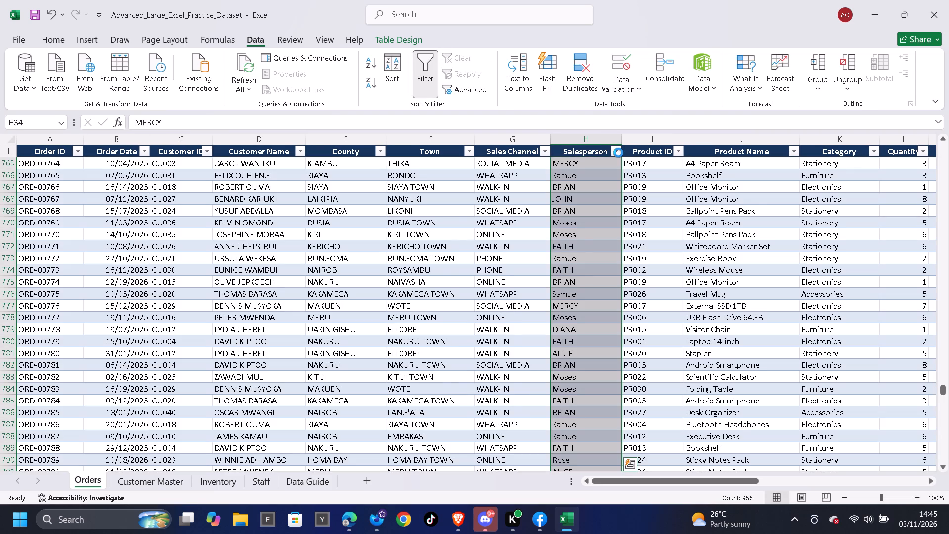
click(526, 309)
click(508, 390)
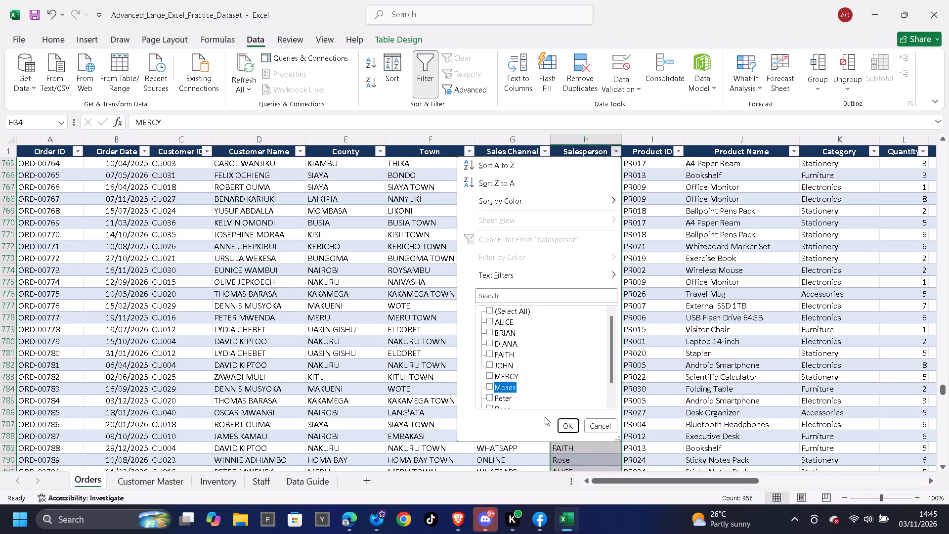
click(571, 429)
click(572, 153)
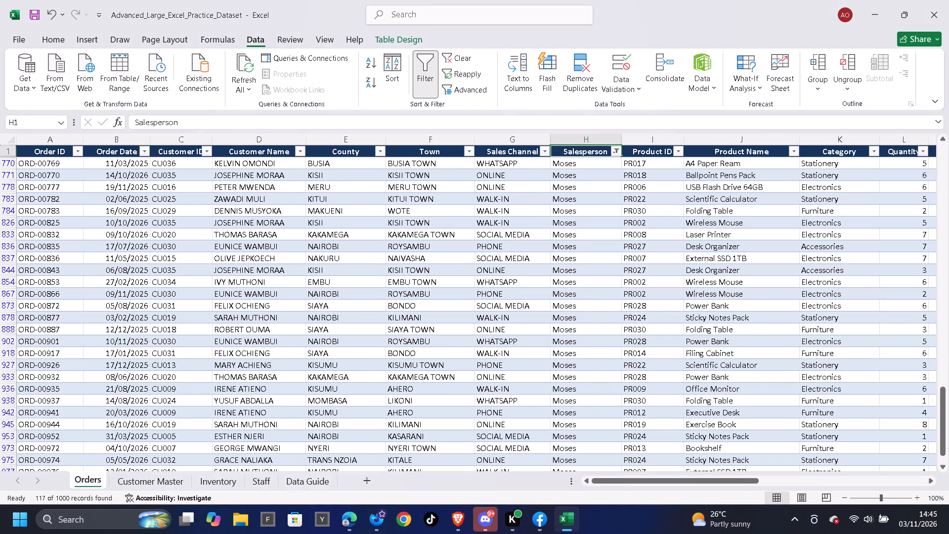
key(Down)
key(Up)
key(Down)
text(MOSES)
key(Down)
key(Up)
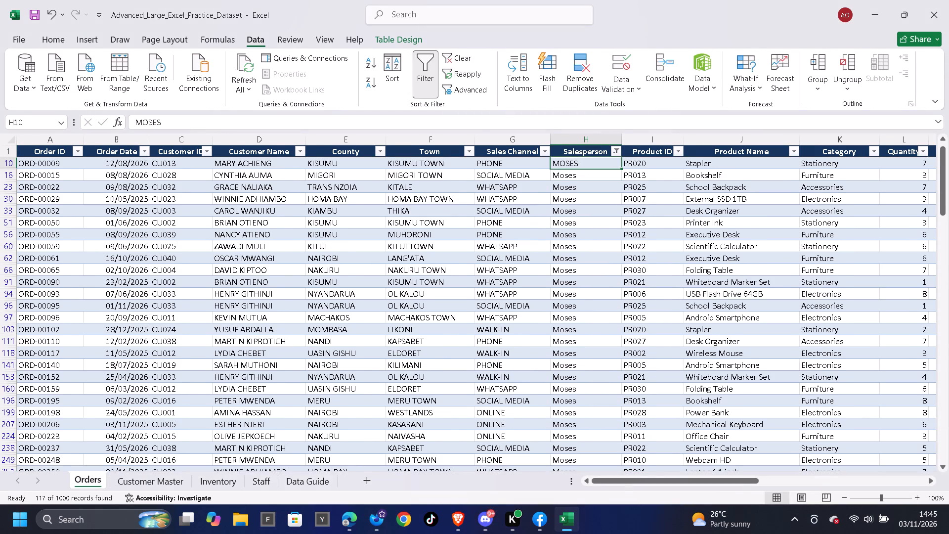
key(ctrl+shift+Down)
key(ctrl+d)
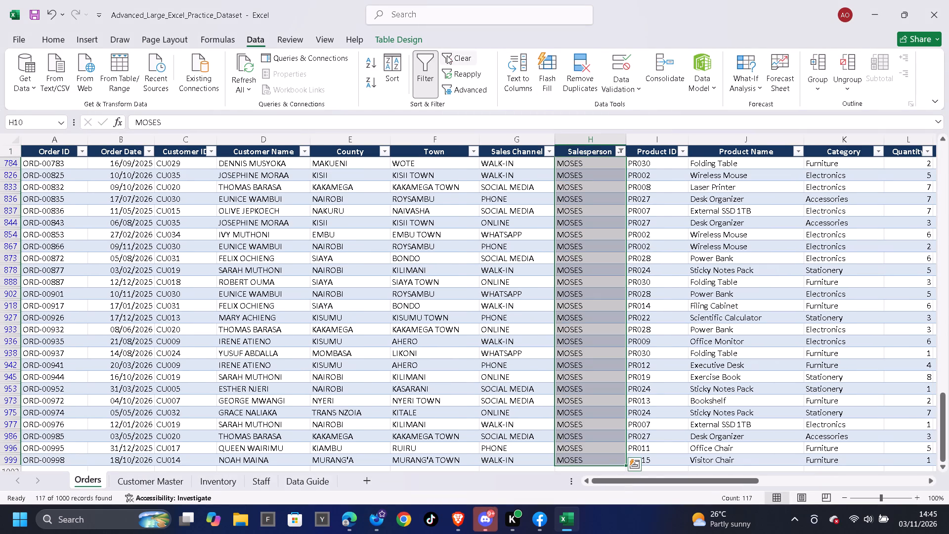
click(463, 59)
Filter the Salesperson column to Peter, replace all its entries with PETER in capitals, and clear the filter.
click(617, 153)
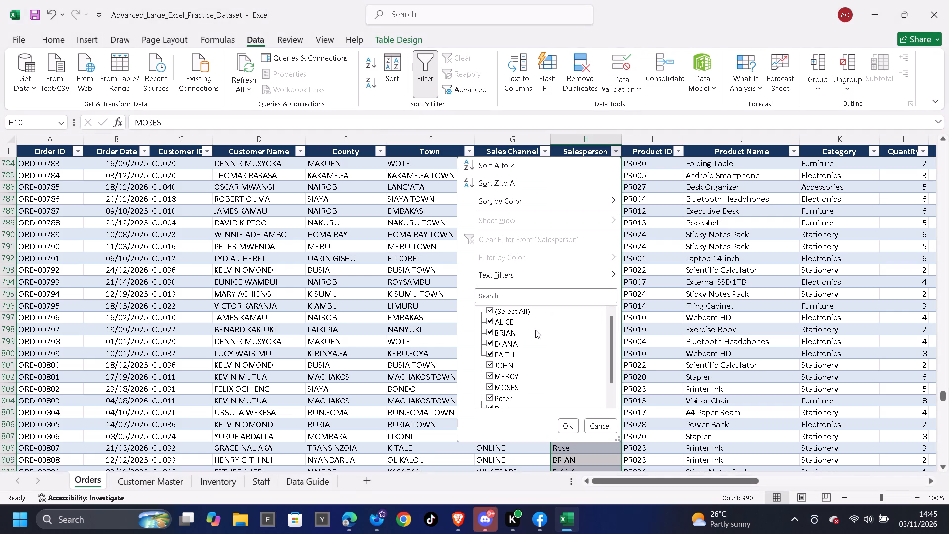
click(521, 312)
click(508, 397)
click(565, 430)
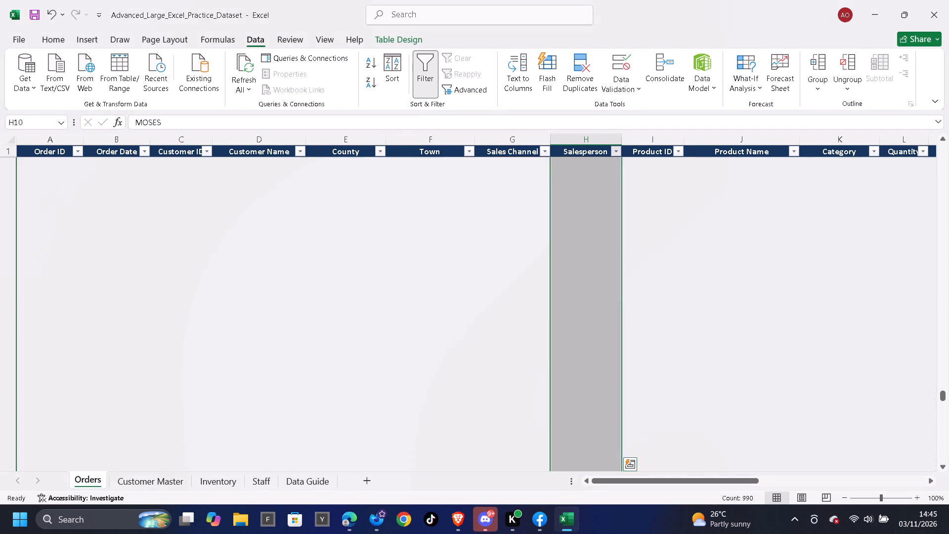
click(583, 153)
key(Down)
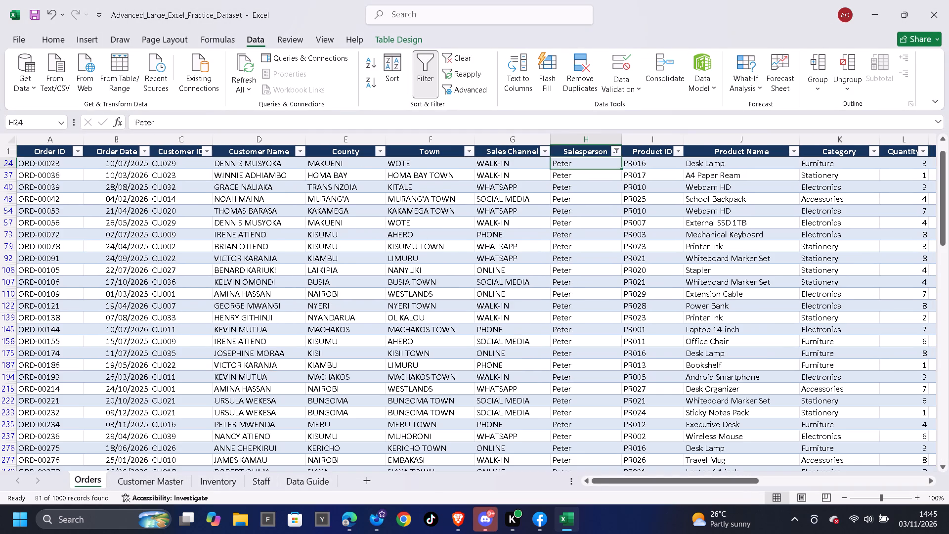
key(Up)
key(Down)
text(PETER)
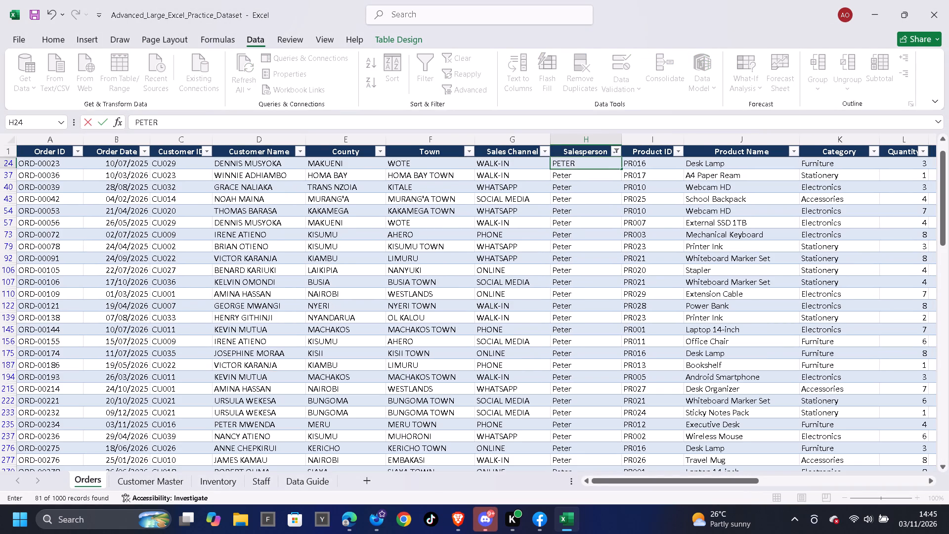
key(Down)
key(Up)
key(ctrl+shift+Down)
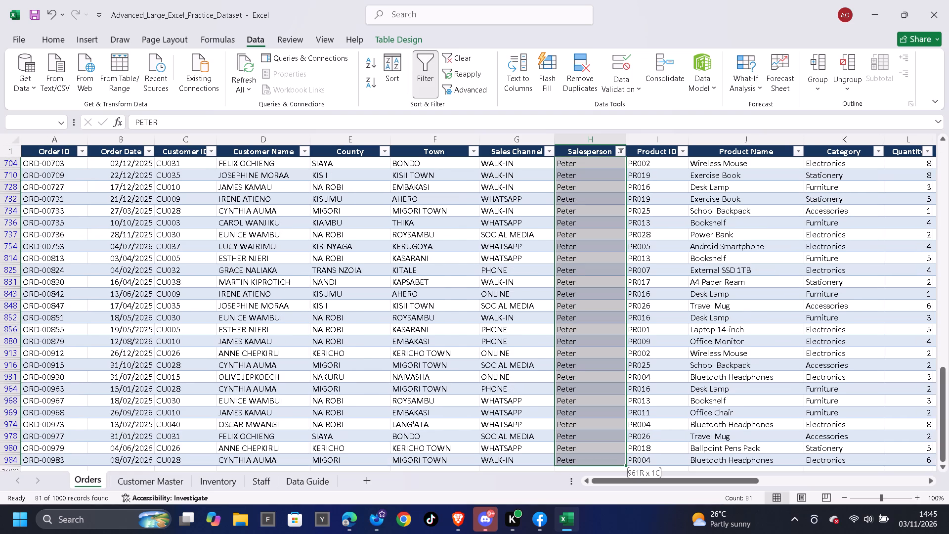
key(ctrl+d)
click(460, 56)
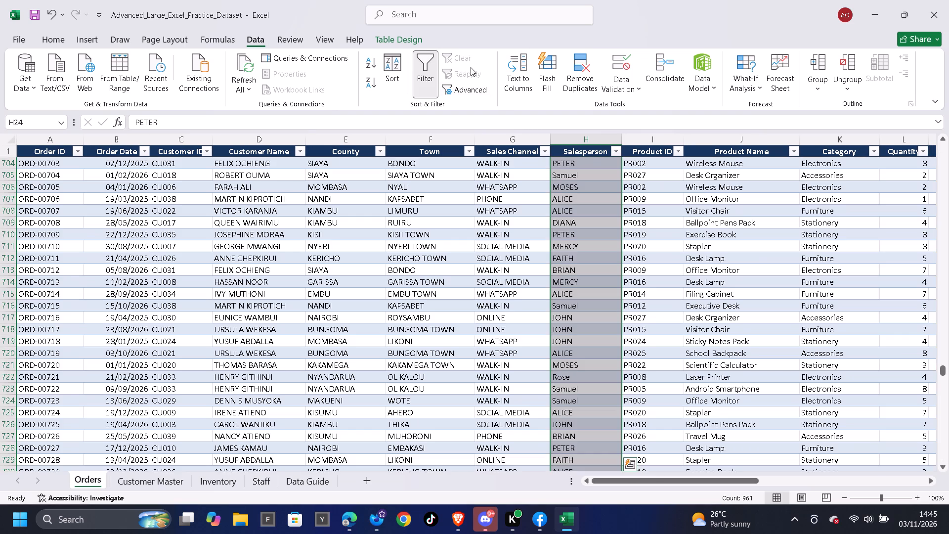
Filter the Salesperson column to Samuel, replace all its entries with SAMUEL in capitals, and clear the filter.
click(615, 151)
click(529, 309)
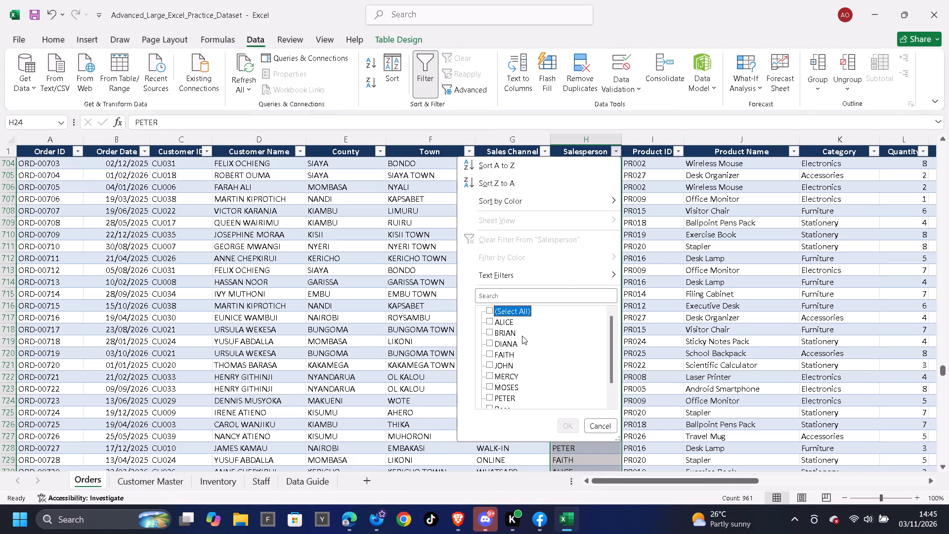
scroll(520, 343, down, 7)
click(512, 400)
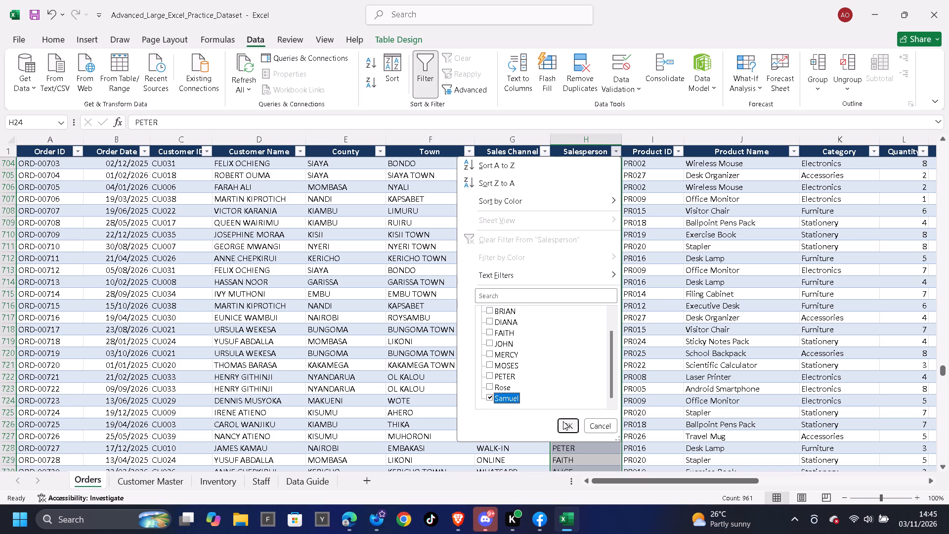
click(563, 421)
click(567, 152)
key(Down)
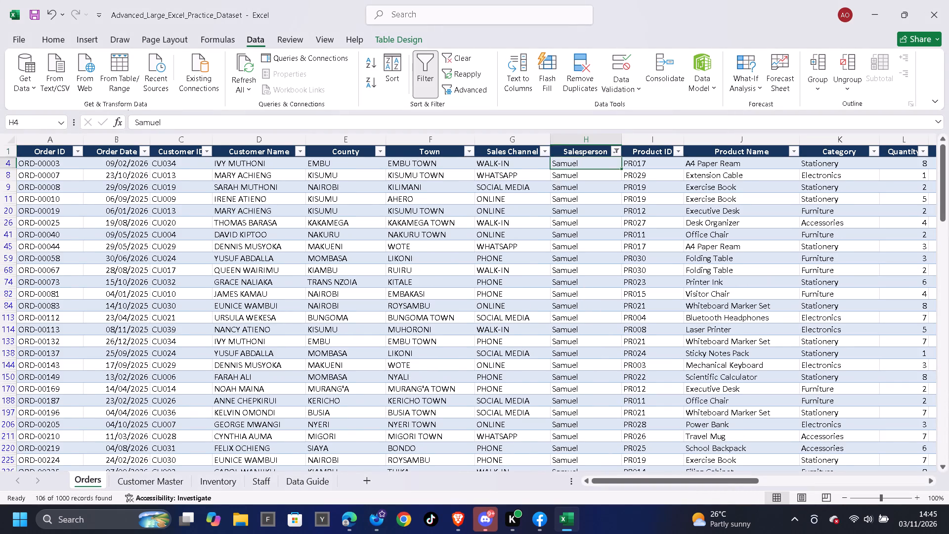
key(Up)
key(Down)
text(SAMUEL)
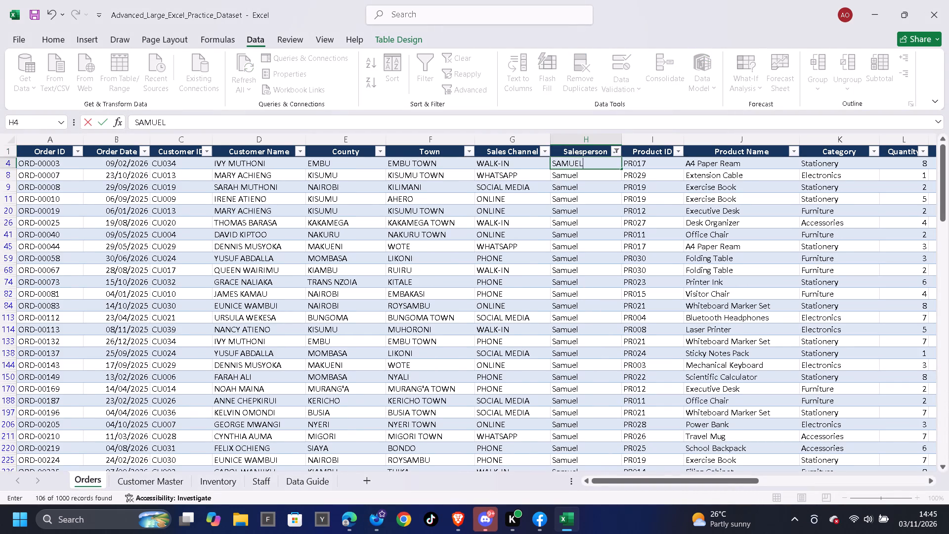
key(Down)
key(Up)
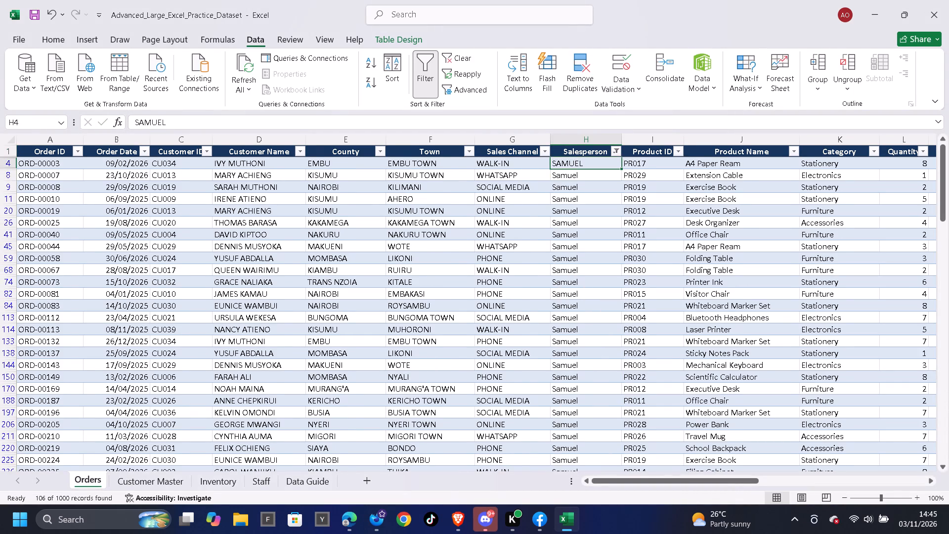
key(ctrl+shift+Down)
key(ctrl+d)
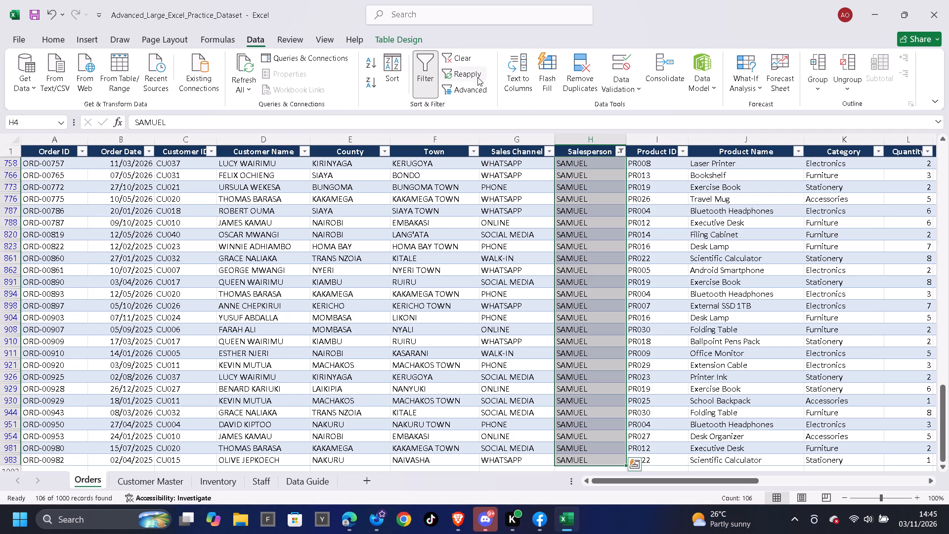
click(464, 57)
Filter the Salesperson column to Rose, replace all its entries with ROSE in capitals, and clear the filter.
click(613, 155)
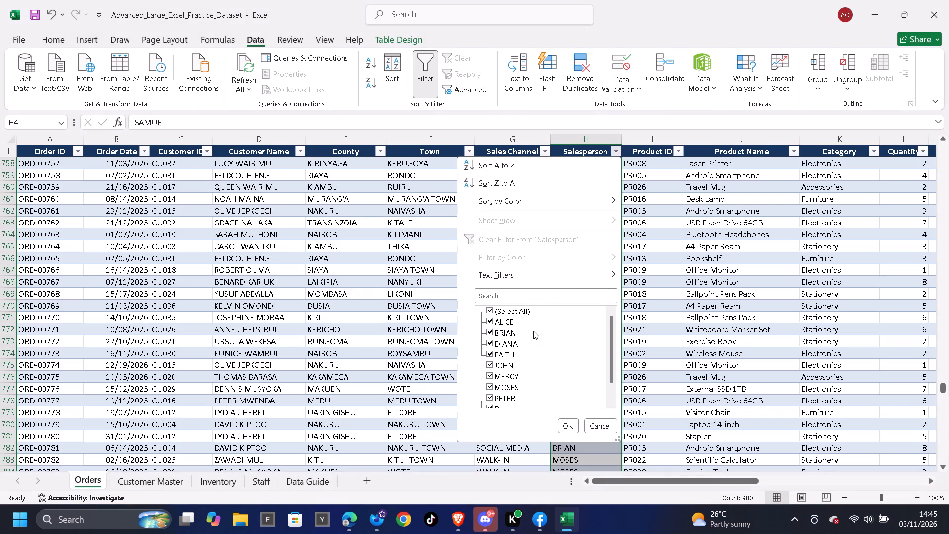
click(516, 309)
scroll(531, 356, down, 8)
scroll(518, 394, down, 5)
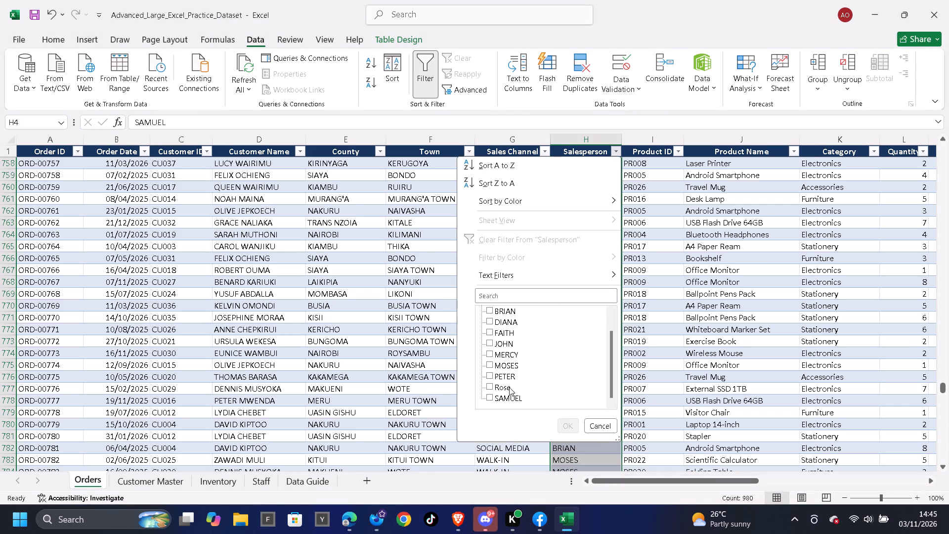
click(508, 387)
click(569, 427)
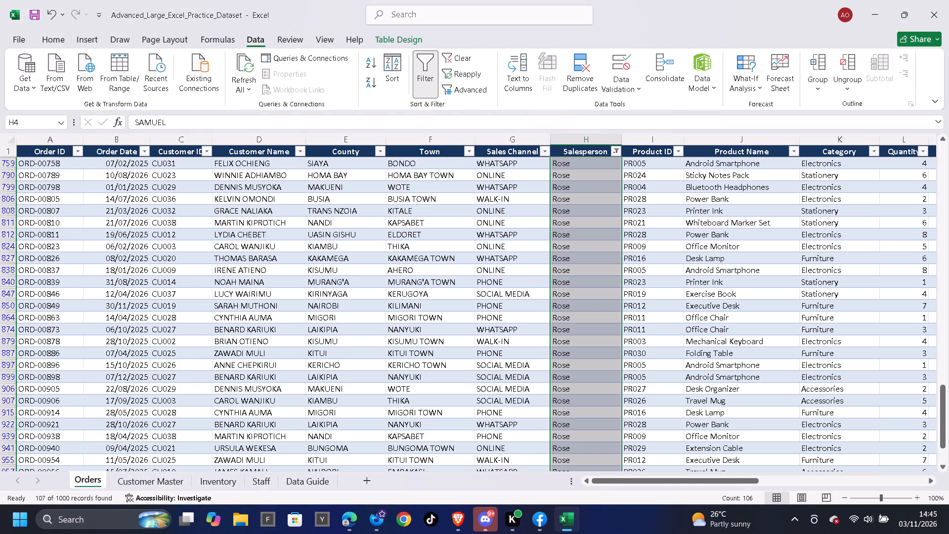
click(588, 149)
key(Down)
key(Up)
key(Down)
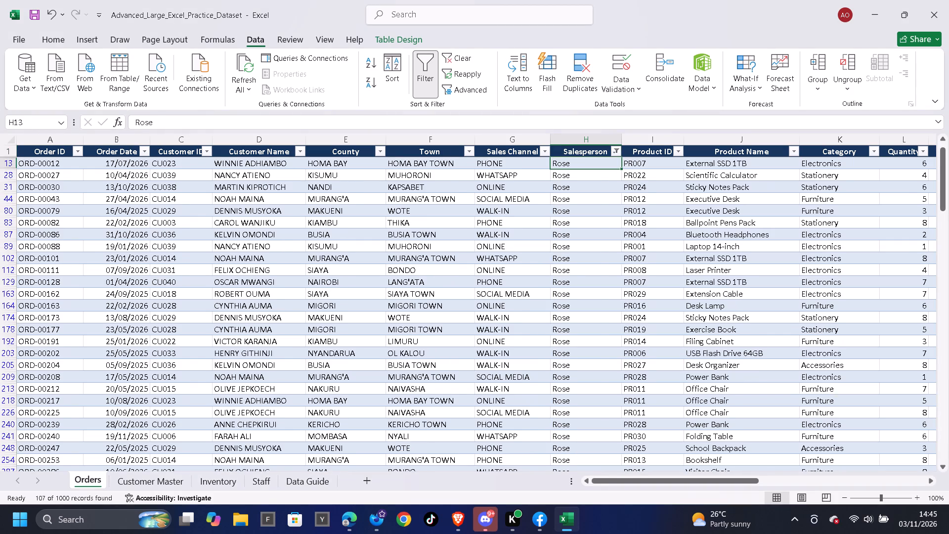
text(ROSE)
key(Down)
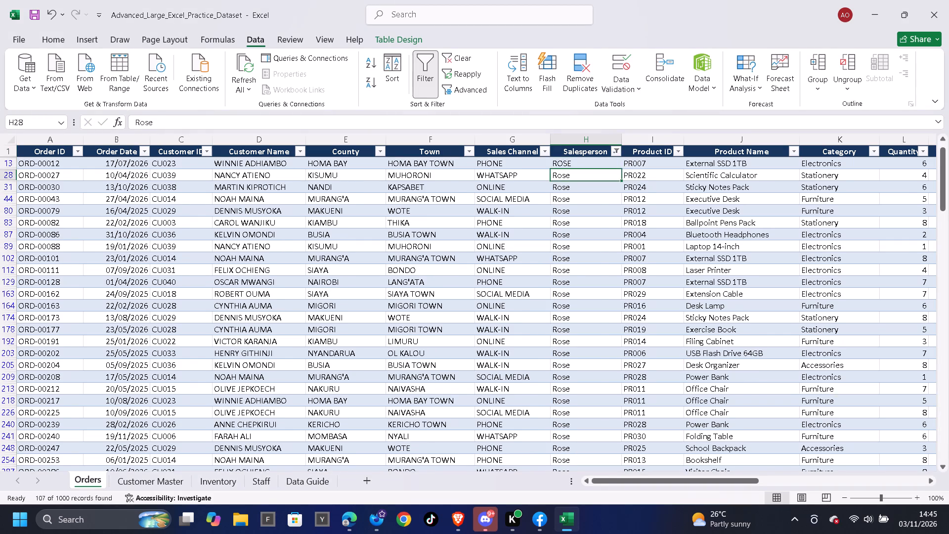
key(Up)
key(ctrl+shift+Down)
key(ctrl+d)
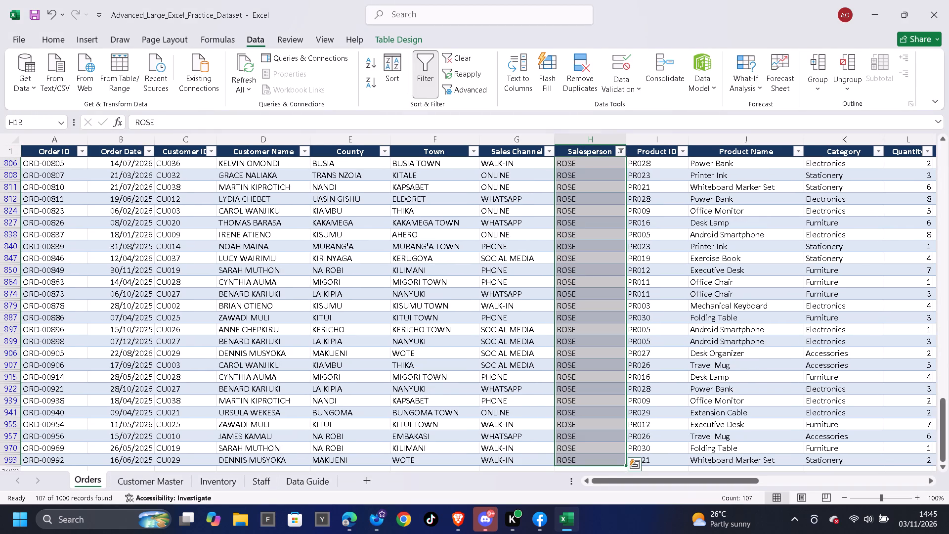
click(473, 59)
Check the Salesperson column's filter list and its entries for any names not yet in capitals.
click(618, 149)
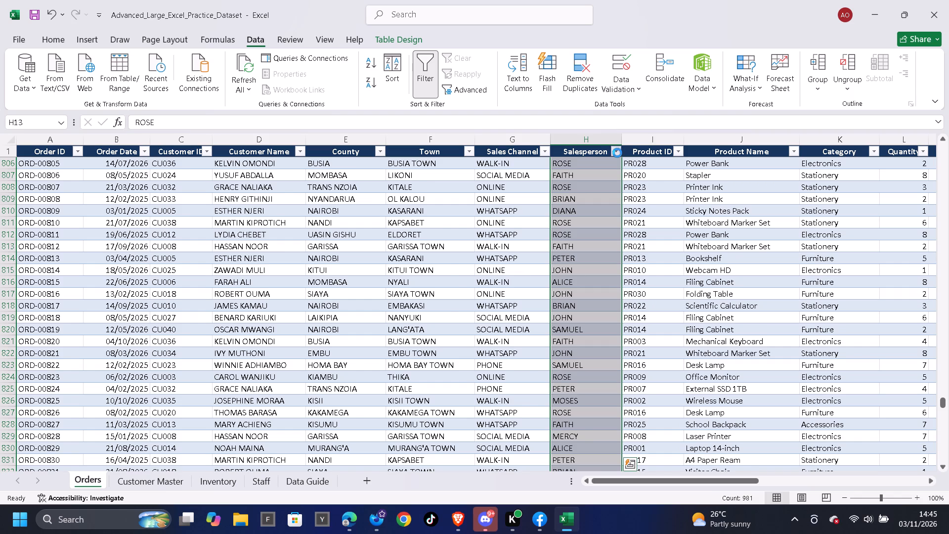
click(504, 309)
scroll(524, 347, down, 5)
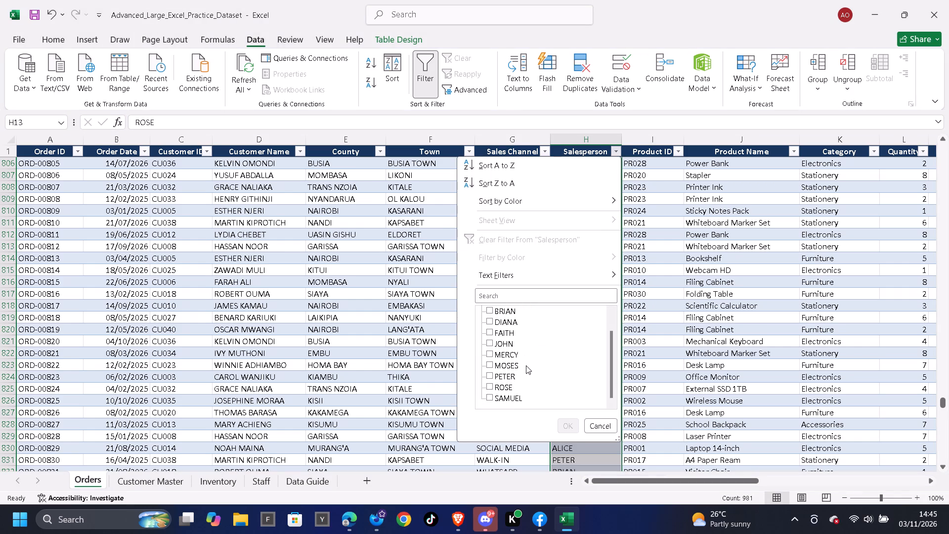
scroll(526, 365, down, 1)
click(658, 361)
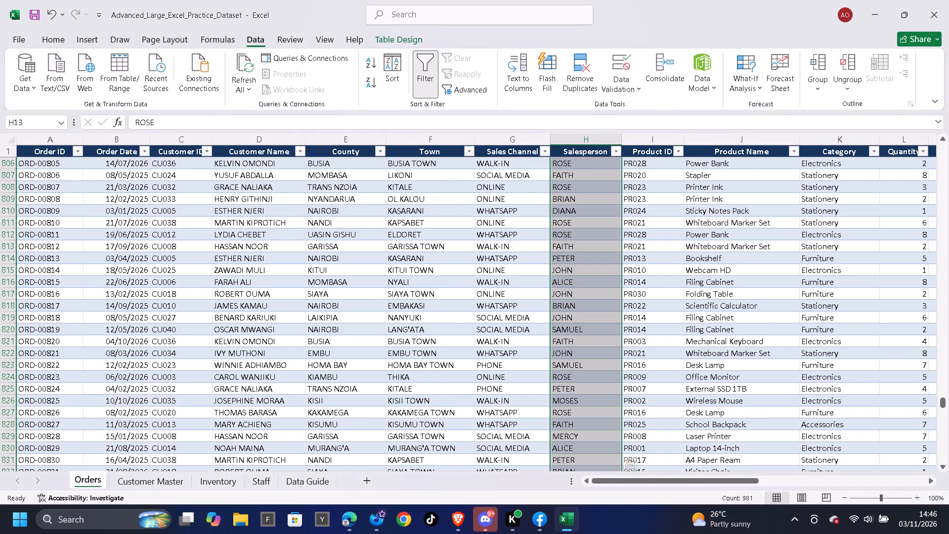
scroll(584, 174, up, 2)
click(577, 228)
scroll(657, 187, up, 1)
scroll(659, 227, down, 1)
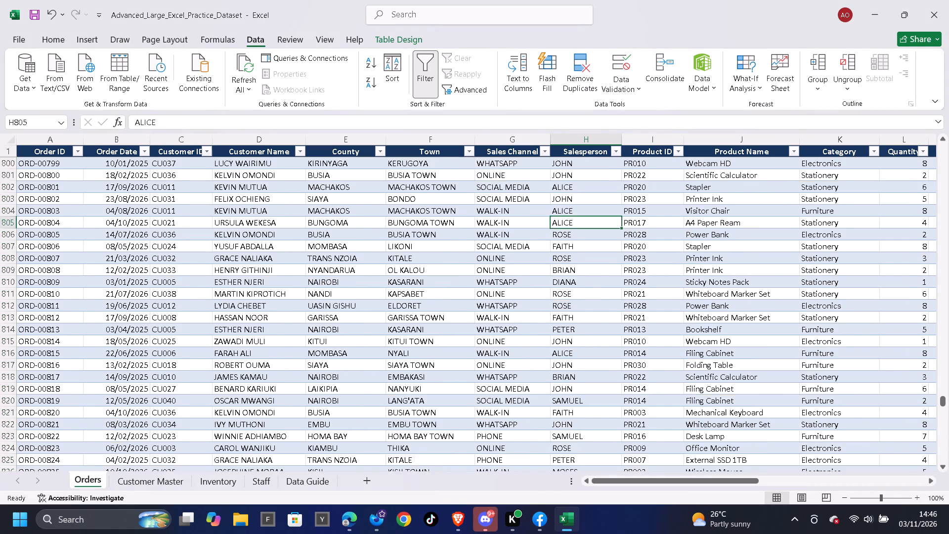
scroll(659, 227, up, 4)
scroll(742, 245, up, 3)
scroll(684, 279, up, 3)
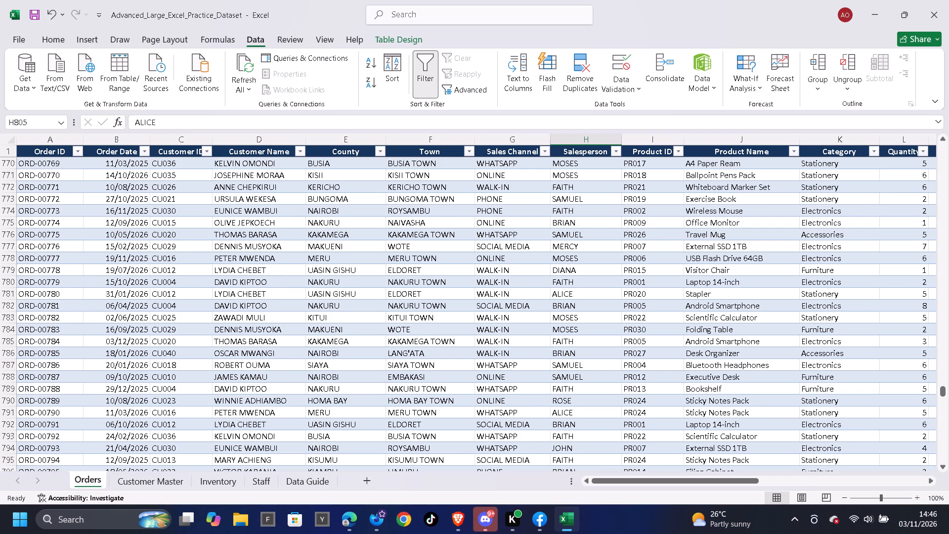
Filter the Product Name column to A4 Paper Ream, replace all its entries with A4 PAPER REAM, and clear the filter.
double_click(929, 481)
click(928, 481)
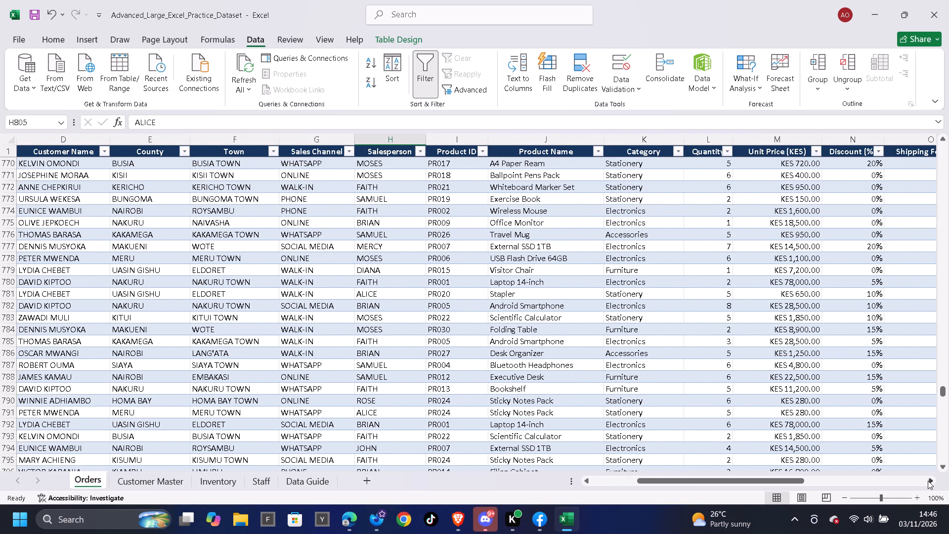
click(597, 152)
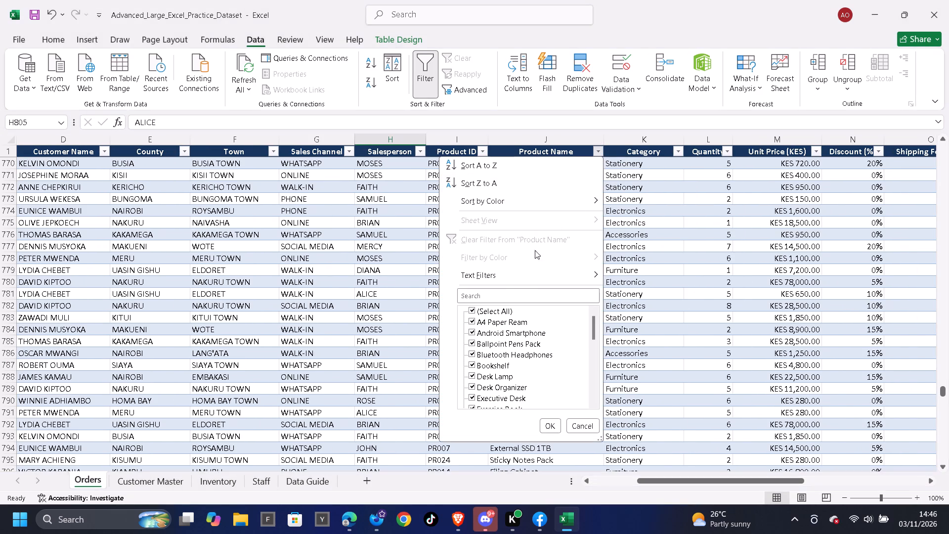
click(498, 311)
click(509, 324)
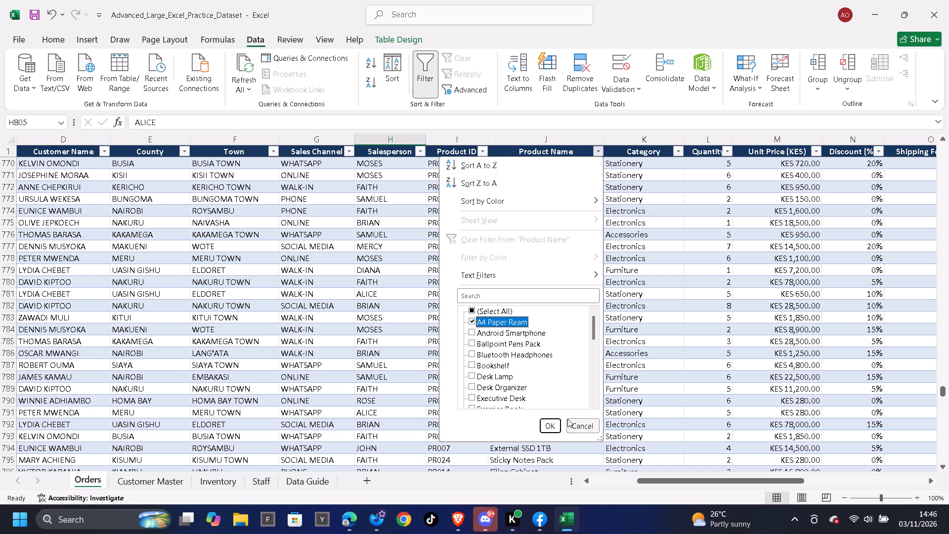
click(556, 427)
scroll(561, 228, up, 4)
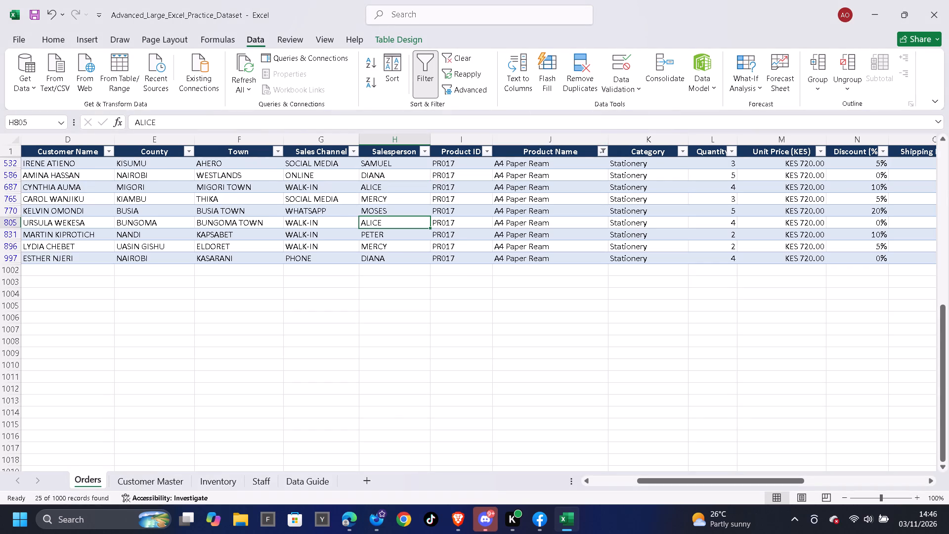
click(542, 151)
key(Down)
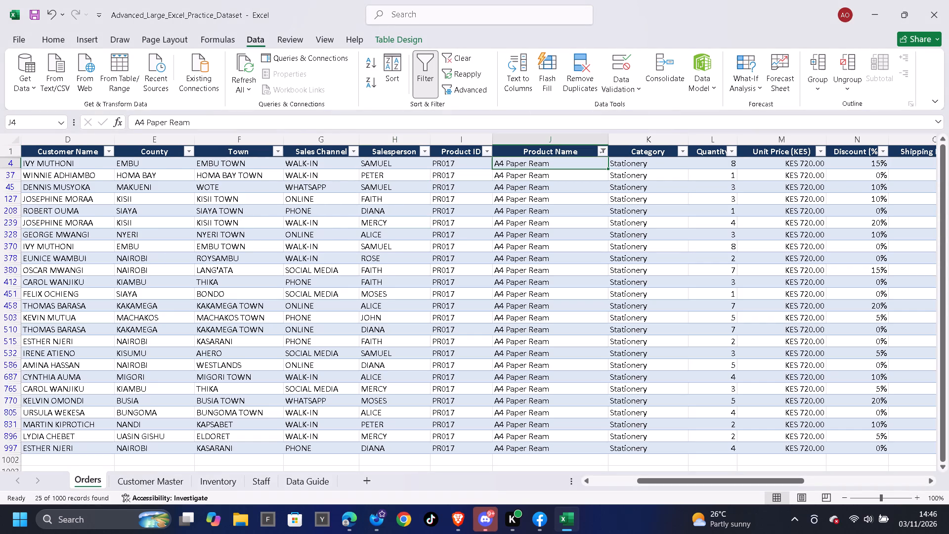
text(A4)
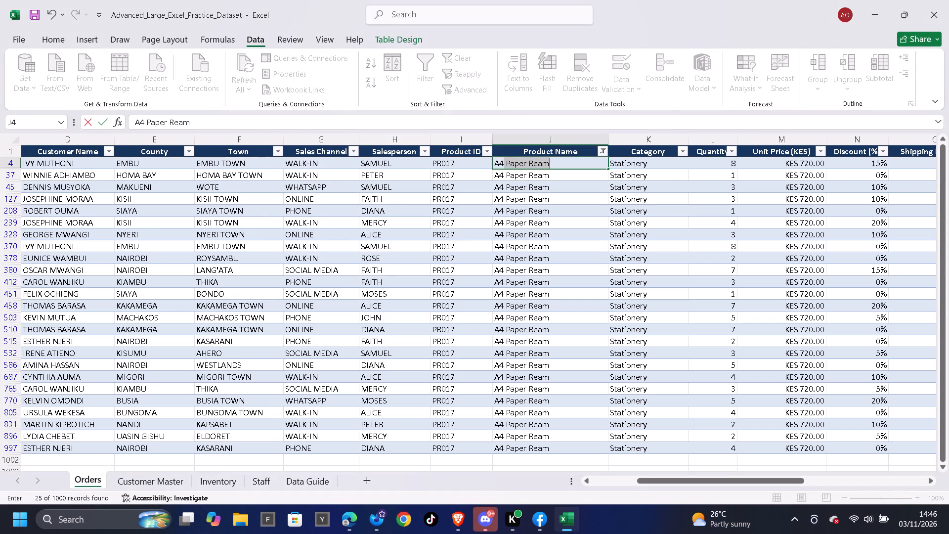
key(space)
text(PAPER REAM)
key(Down)
key(Up)
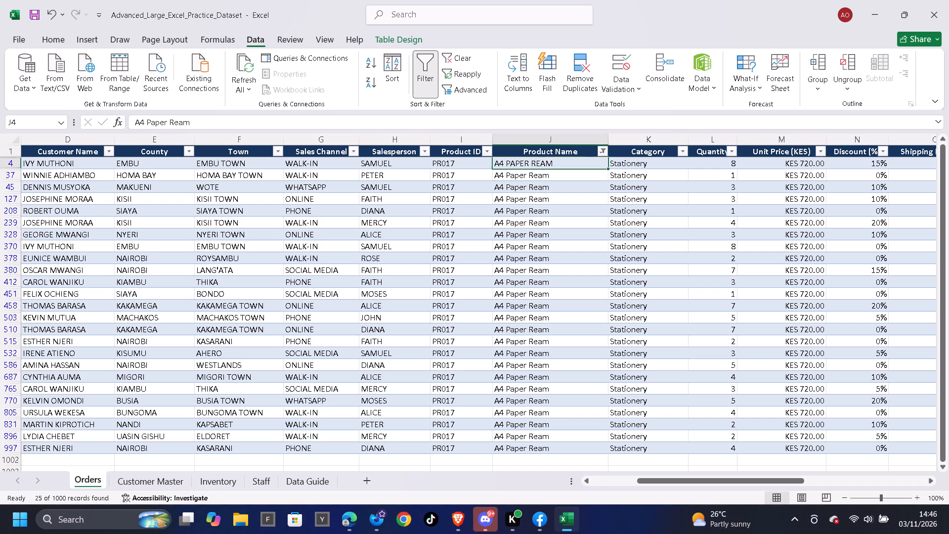
key(ctrl+shift+Down)
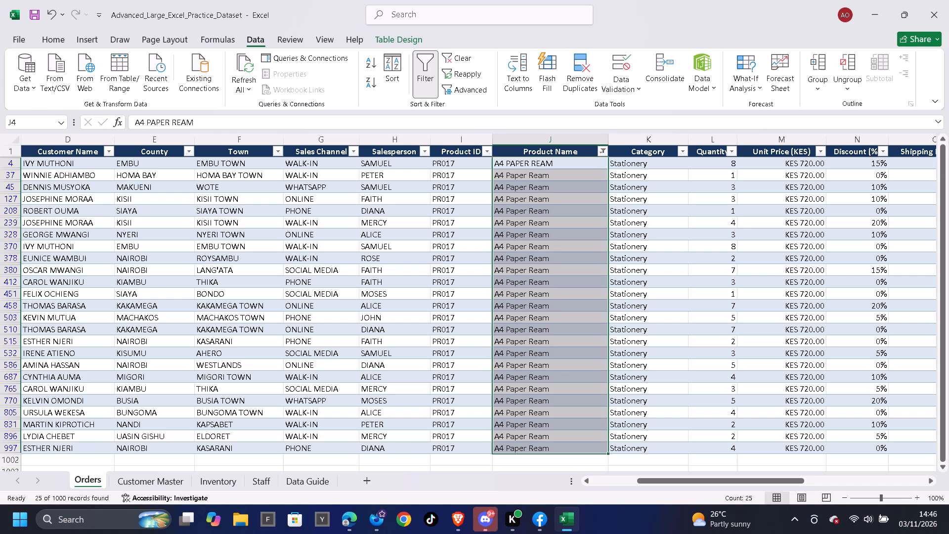
key(ctrl+d)
click(454, 61)
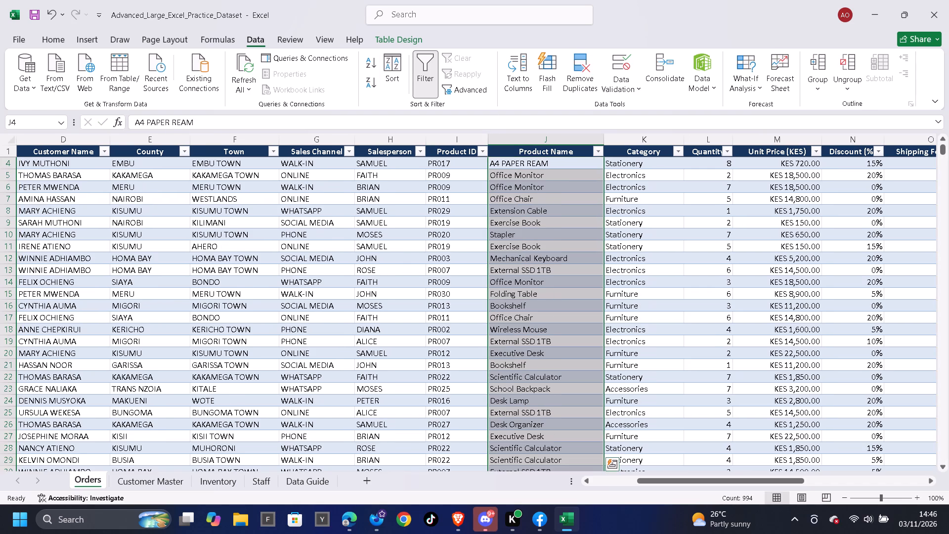
Filter the Product Name column to Android Smartphone, replace all its entries with ANDROID SMARTPHONE, and clear the filter.
click(598, 153)
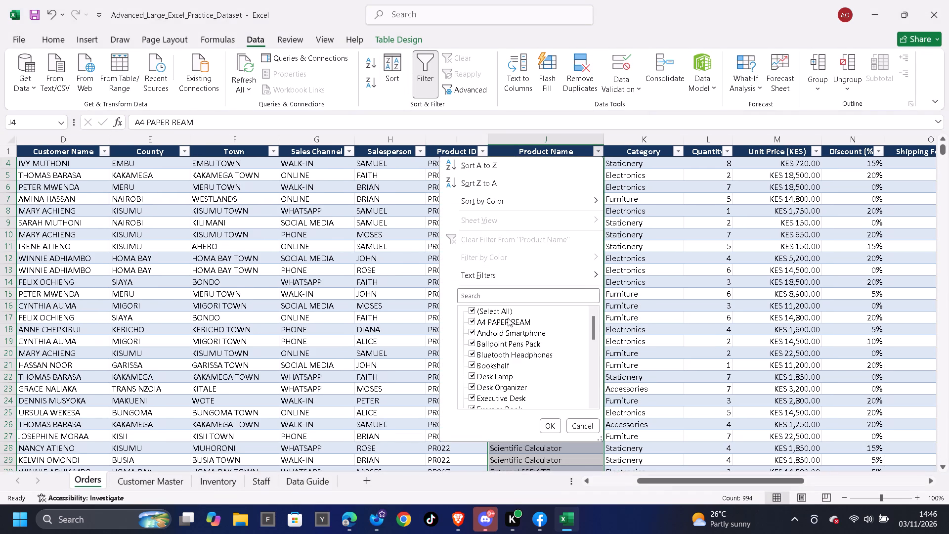
click(506, 315)
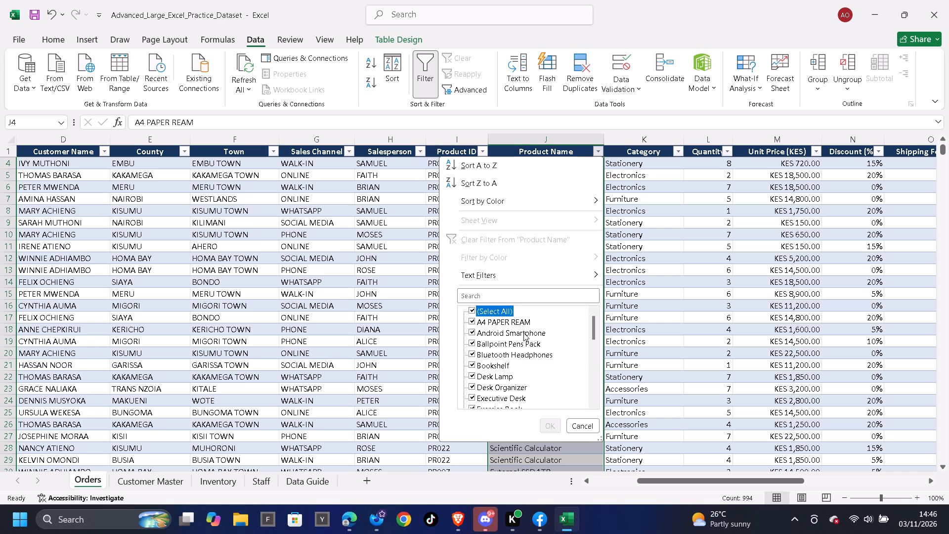
click(524, 333)
click(544, 425)
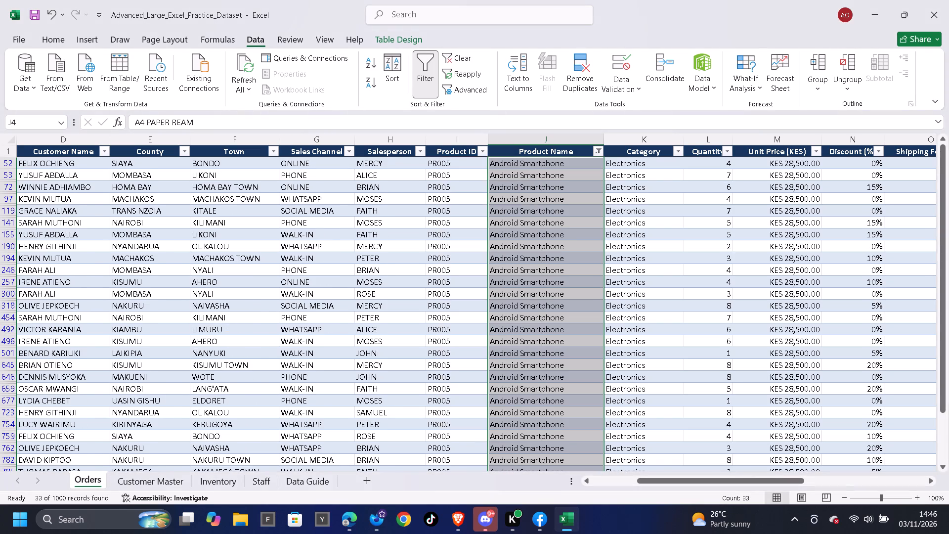
click(533, 154)
key(Down)
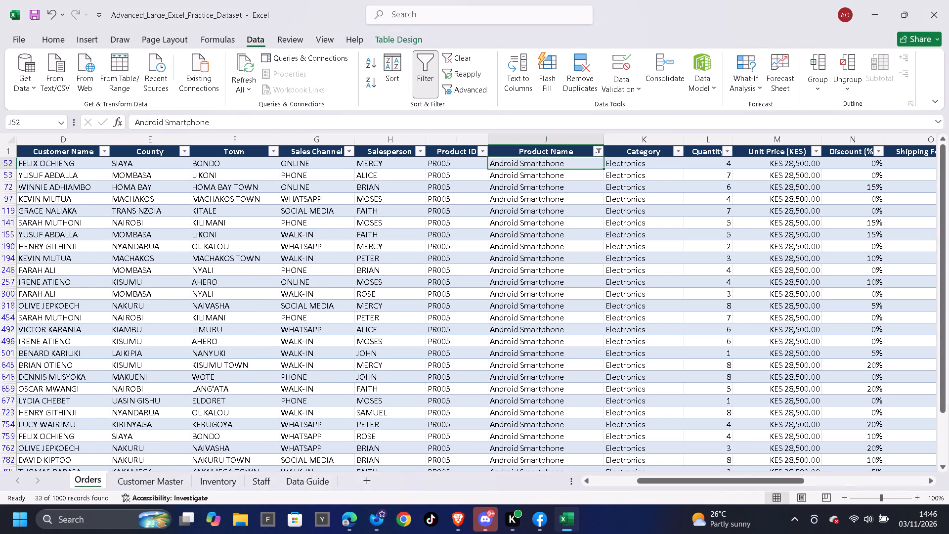
text(ANDROID SMART)
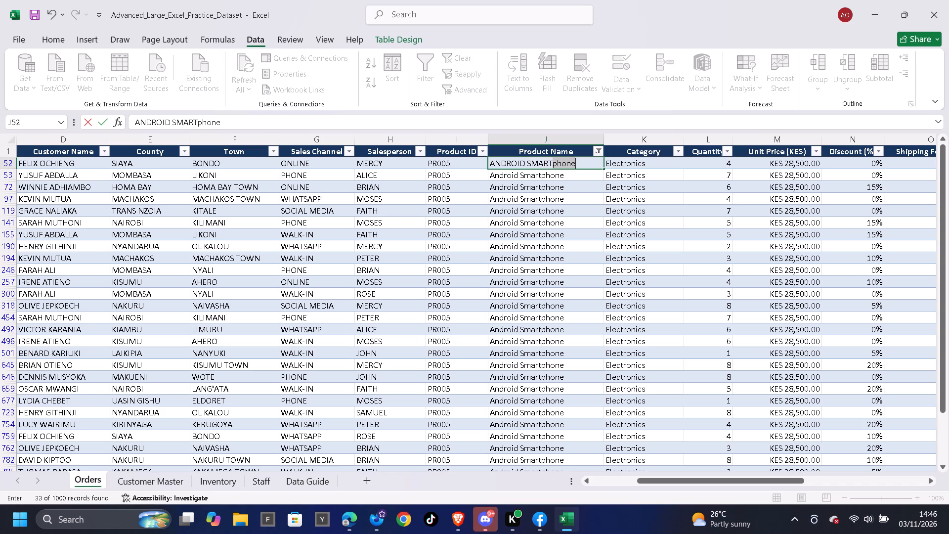
text(PHONE)
key(Down)
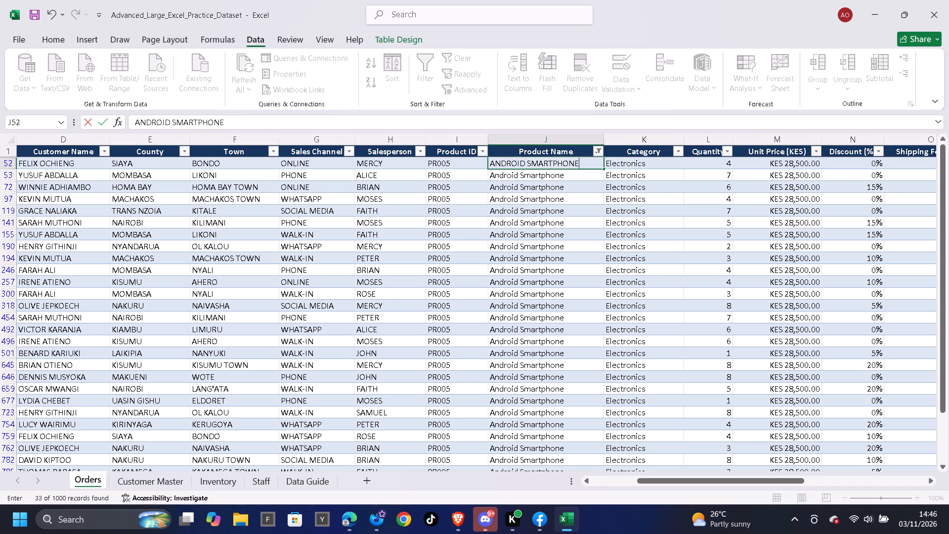
key(Up)
key(ctrl+shift+Down)
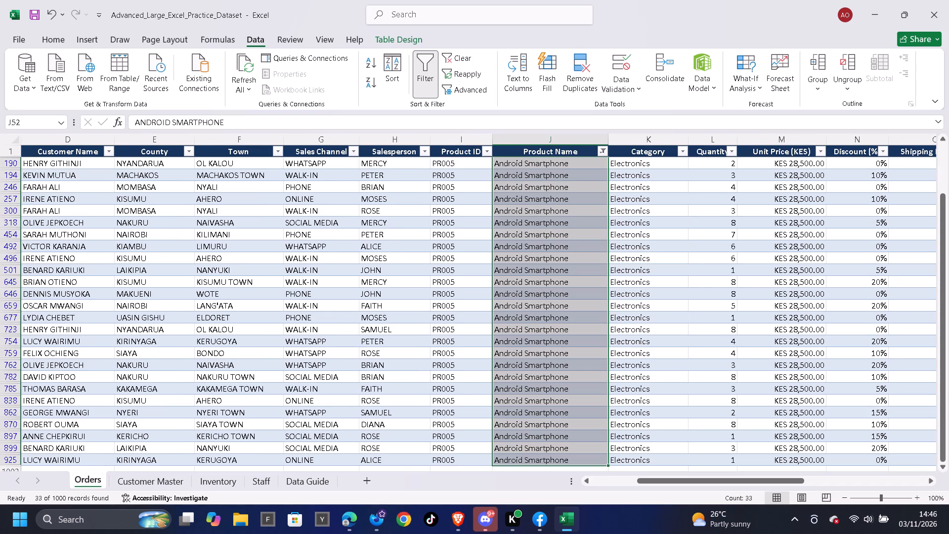
key(ctrl+d)
click(463, 60)
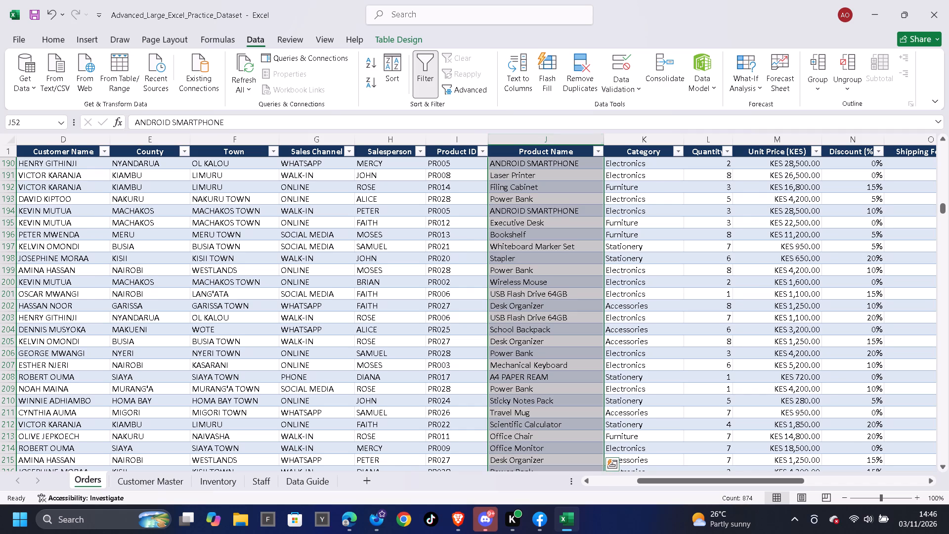
Filter the Product Name column to Ballpoint Pens Pack, replace all its entries with BALLPOINT PENS PACK, and clear the filter.
click(598, 151)
click(501, 311)
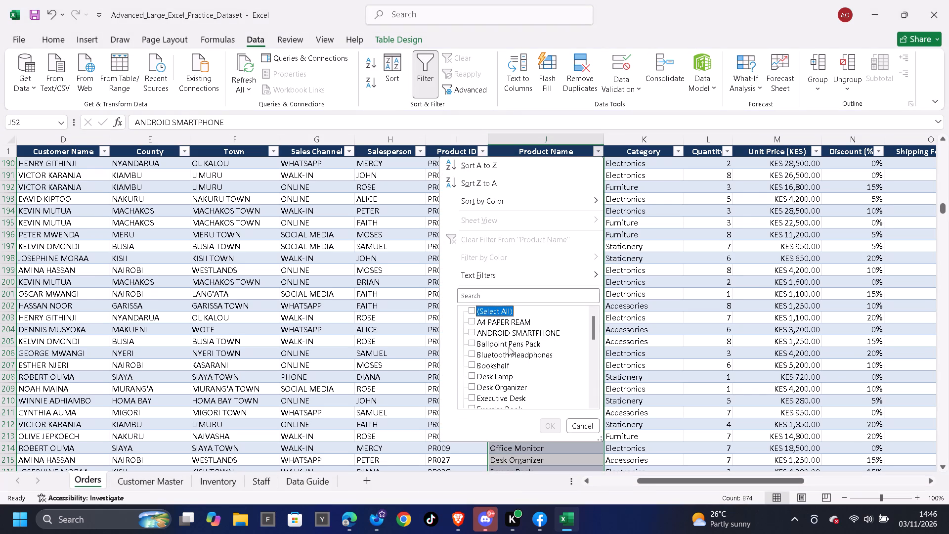
click(510, 347)
click(546, 426)
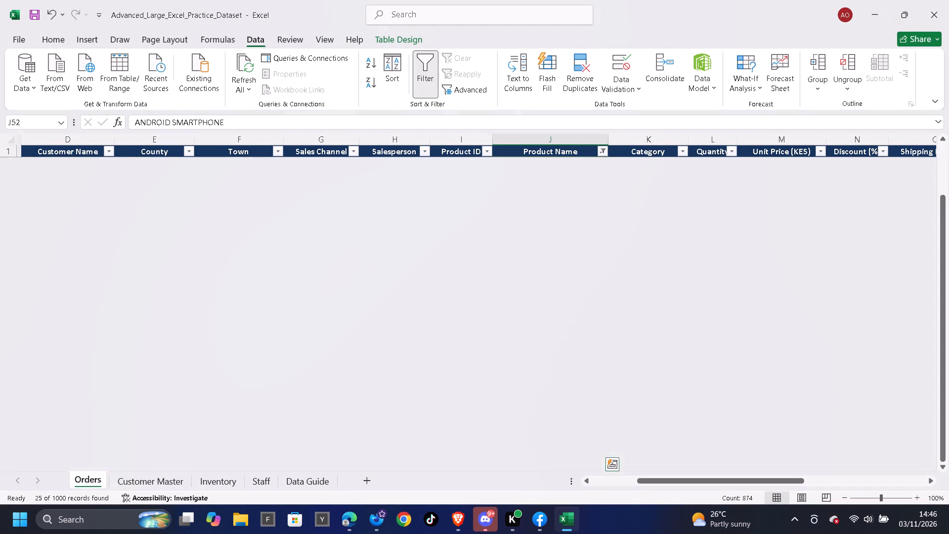
click(552, 151)
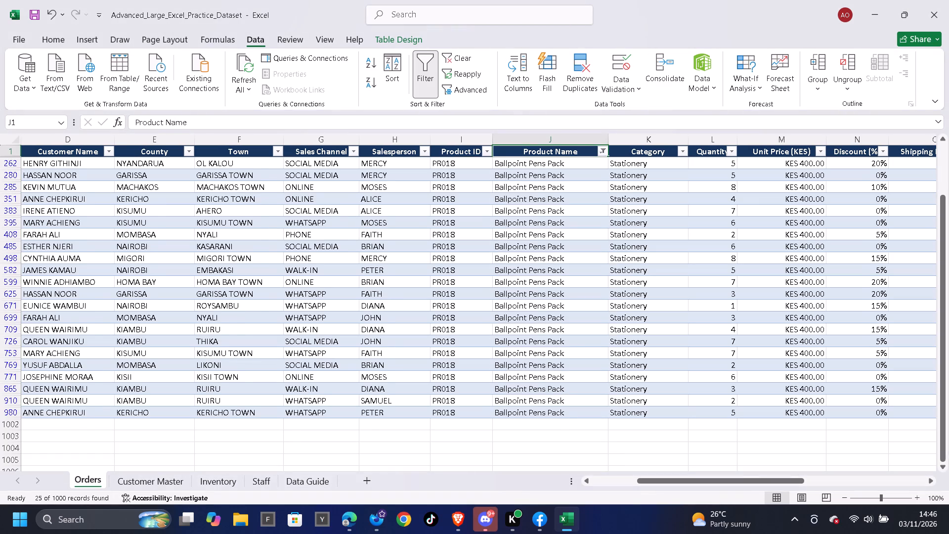
key(Down)
text(BALLPOINT)
key(space)
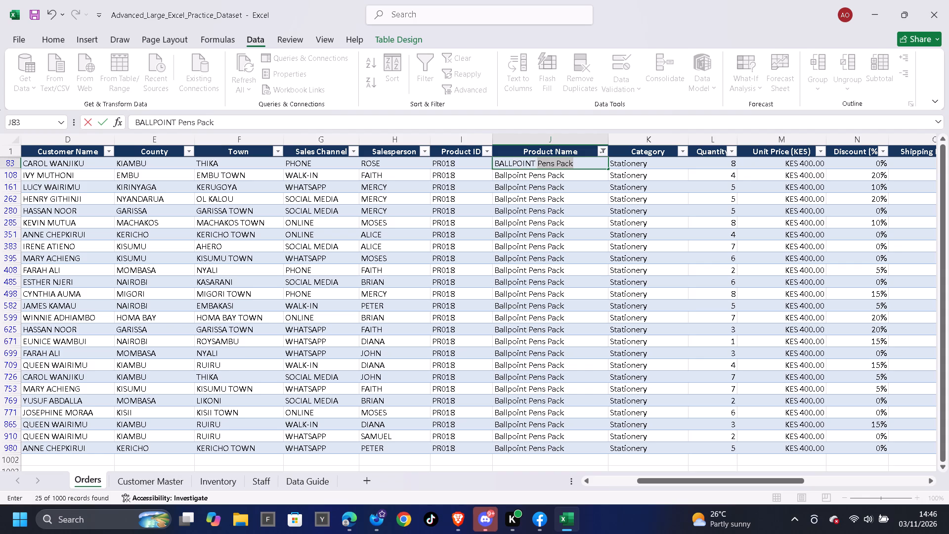
text(PENS PACK)
key(Down)
key(Up)
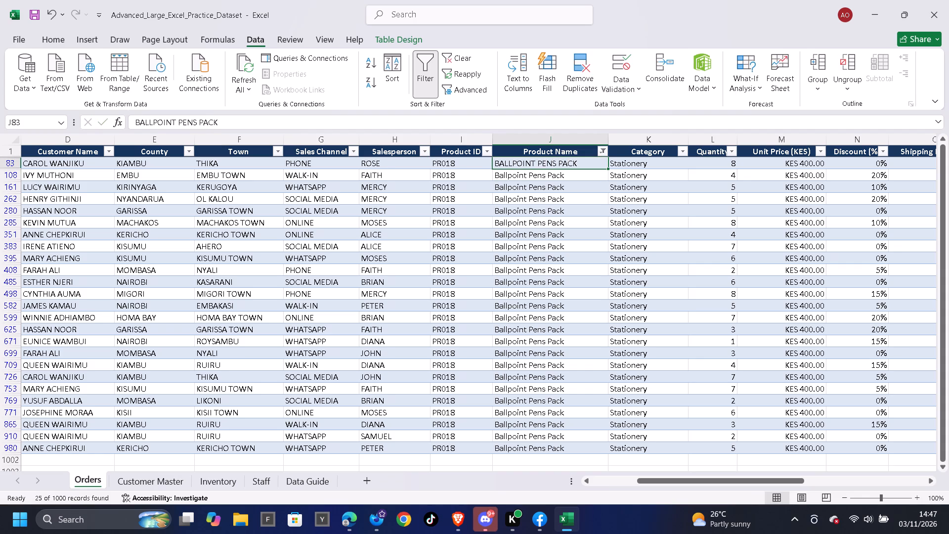
key(ctrl+shift+Down)
key(ctrl+d)
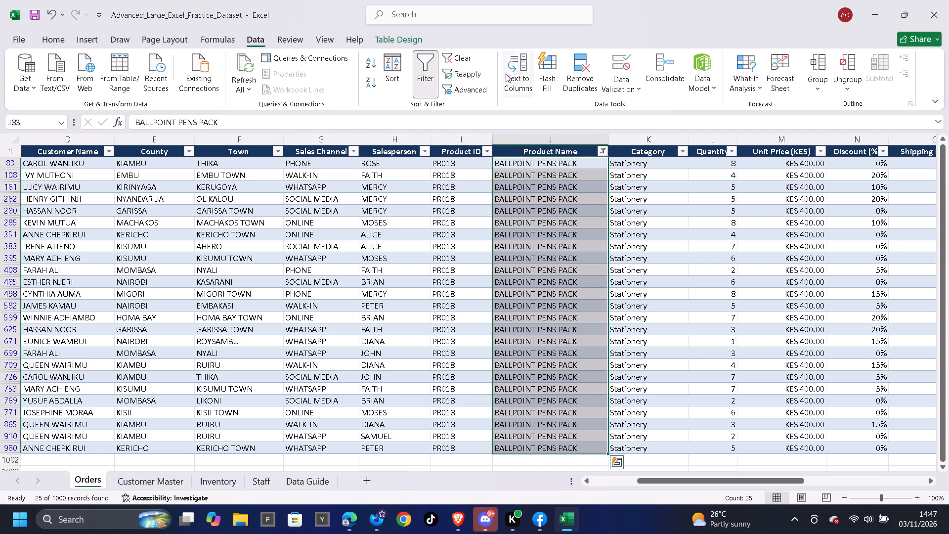
click(473, 59)
Filter the Product Name column to Bluetooth Headphones, replace all its entries with BLUETOOTH HEADPHONES, and clear the filter.
scroll(589, 176, up, 2)
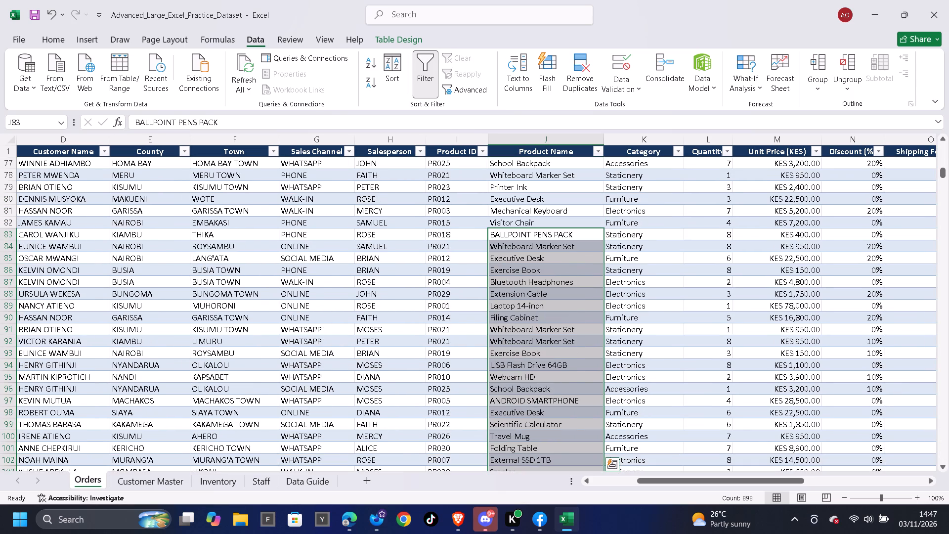
click(594, 153)
click(511, 312)
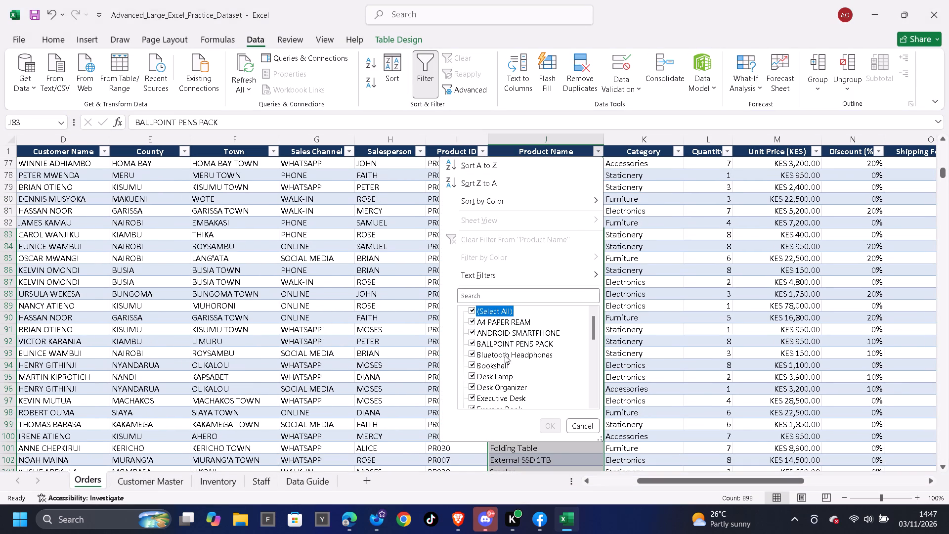
click(504, 352)
click(553, 428)
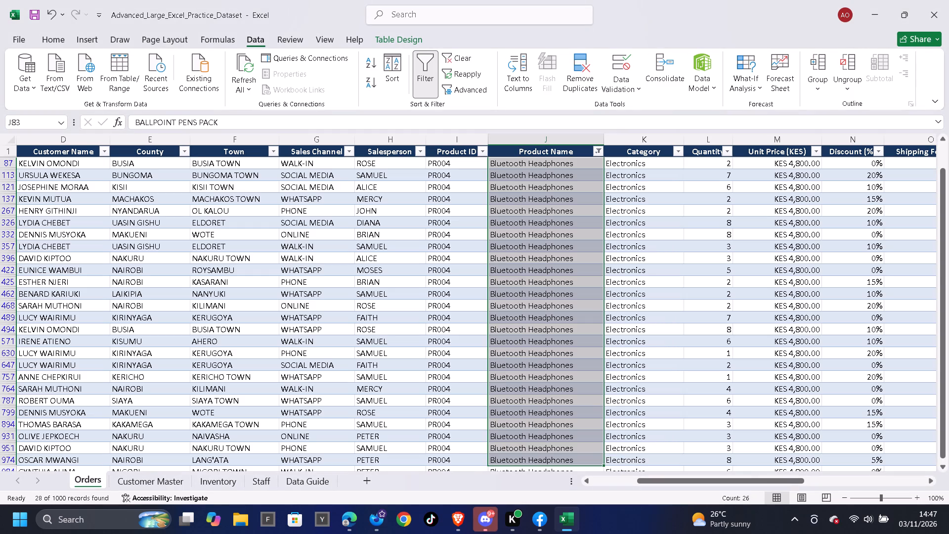
click(521, 151)
key(Down)
key(Up)
key(Down)
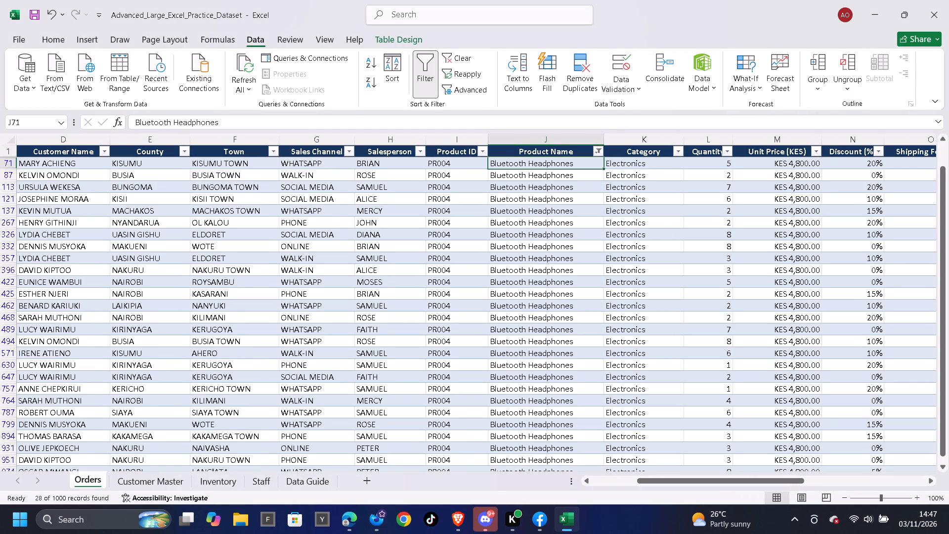
text(BLUETOOTH)
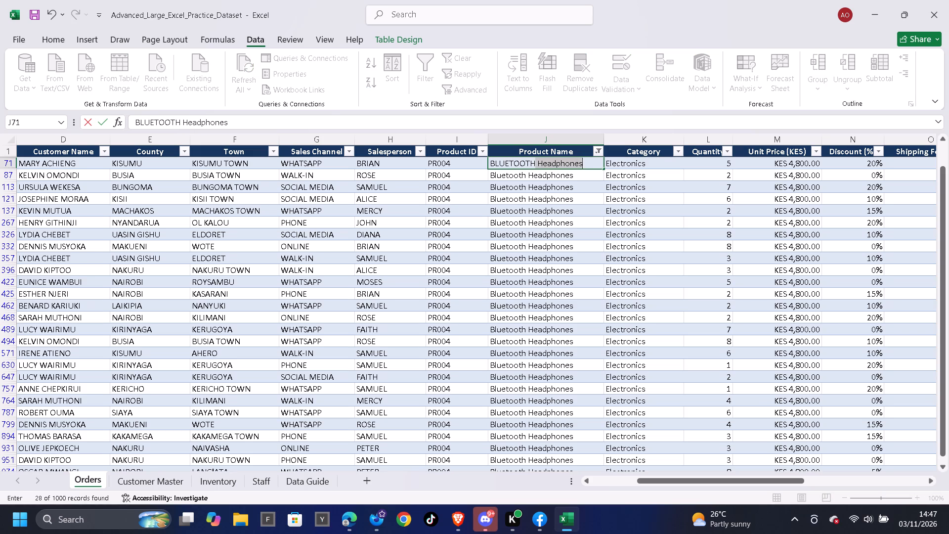
key(space)
text(HEADPHONES)
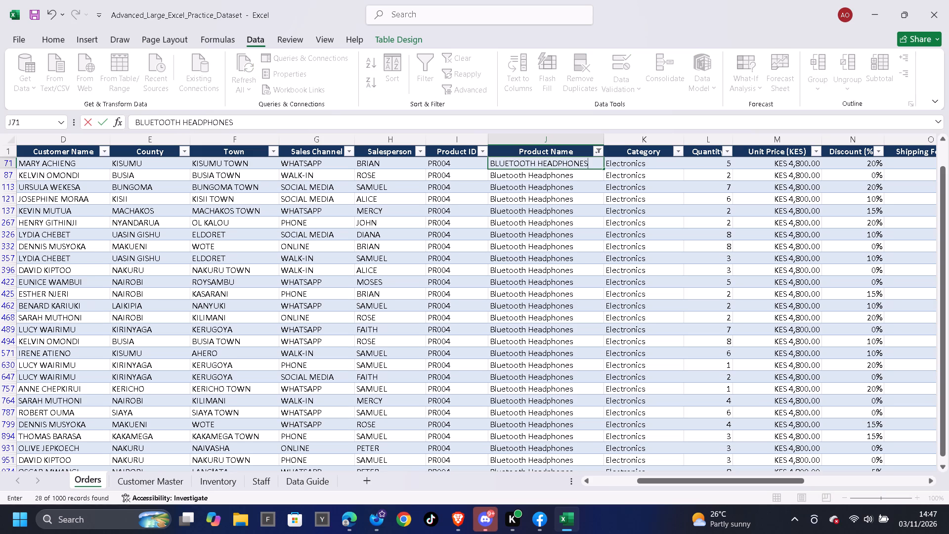
key(Down)
key(Up)
key(ctrl+shift+Down)
key(ctrl+d)
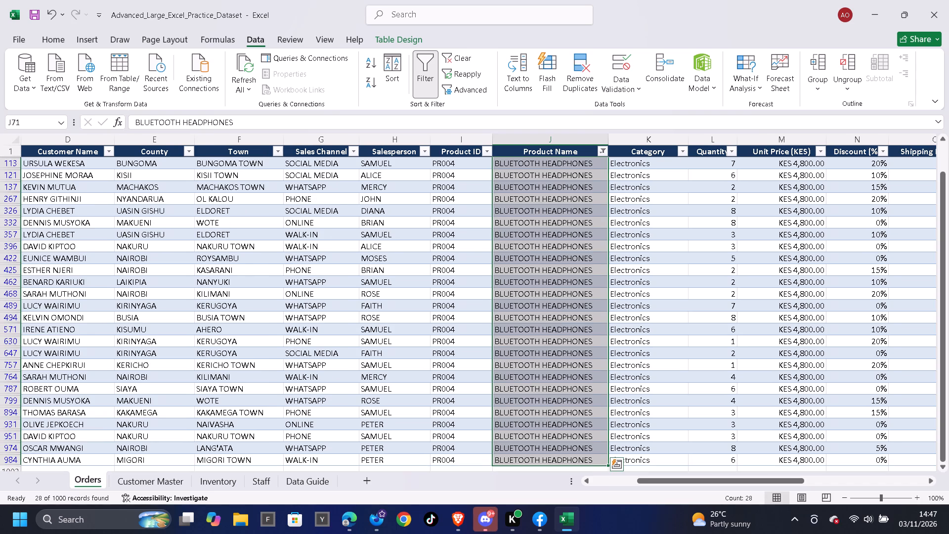
scroll(512, 299, up, 2)
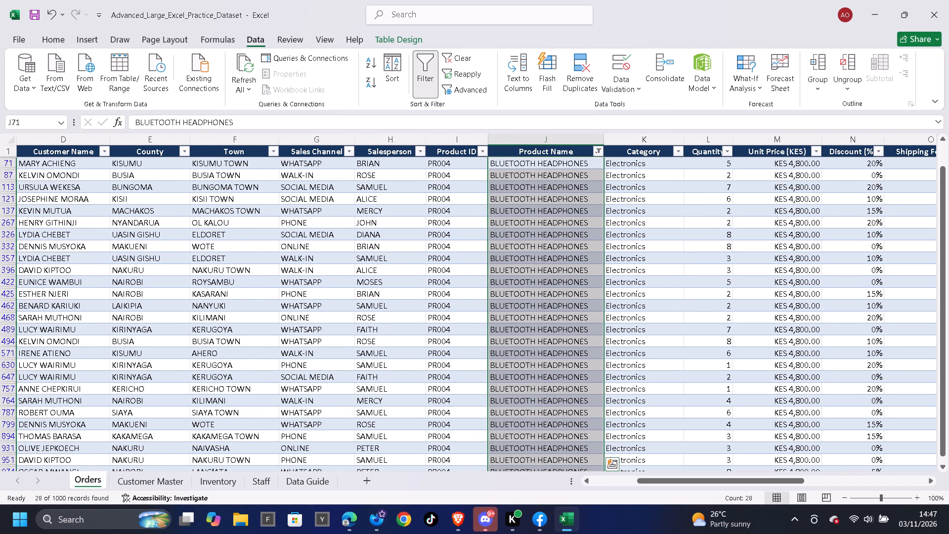
click(465, 58)
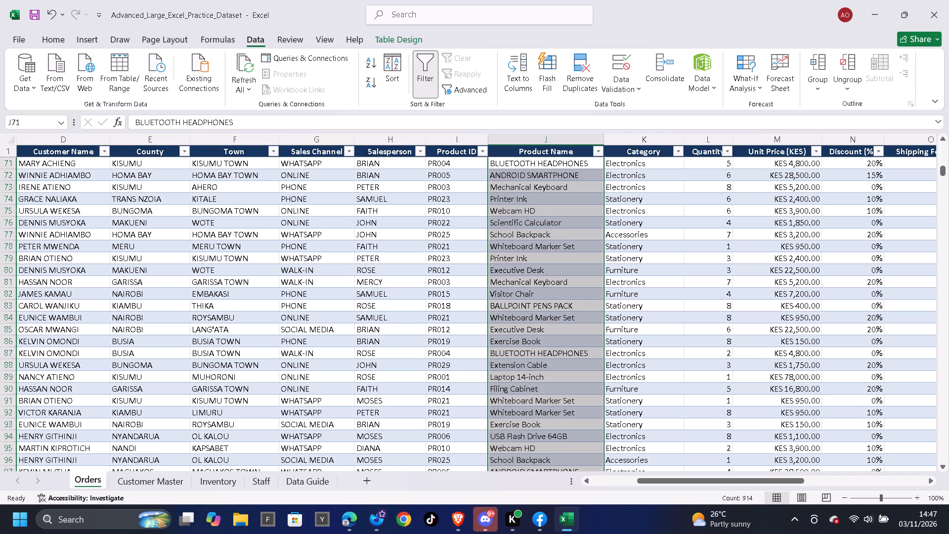
Filter the Product Name column to Bookshelf, replace all its entries with BOOKSHELF, and clear the filter.
click(601, 153)
click(498, 310)
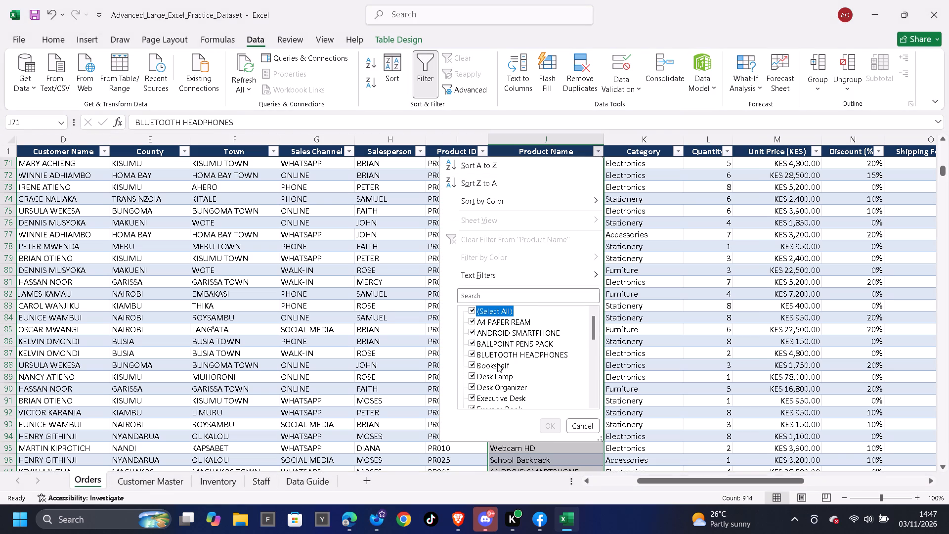
click(498, 363)
click(551, 428)
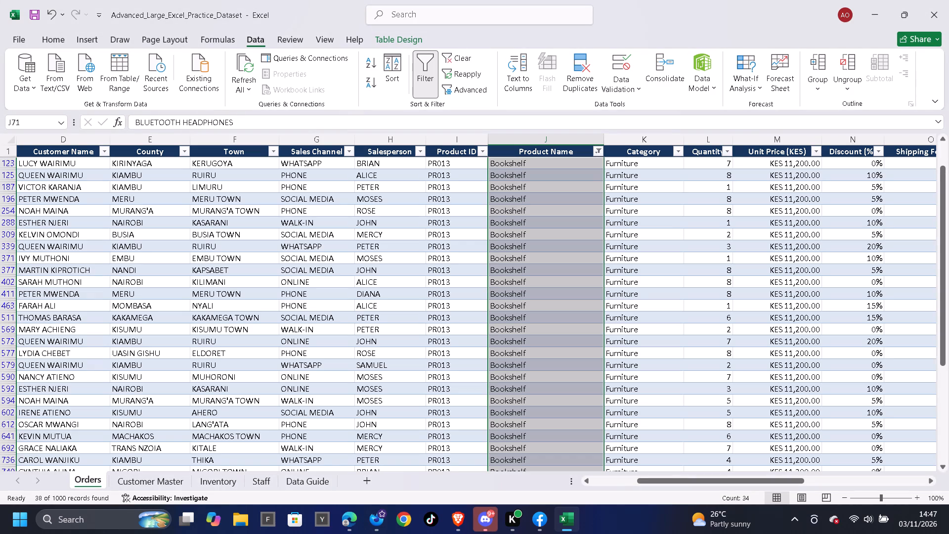
click(533, 147)
click(534, 151)
key(Down)
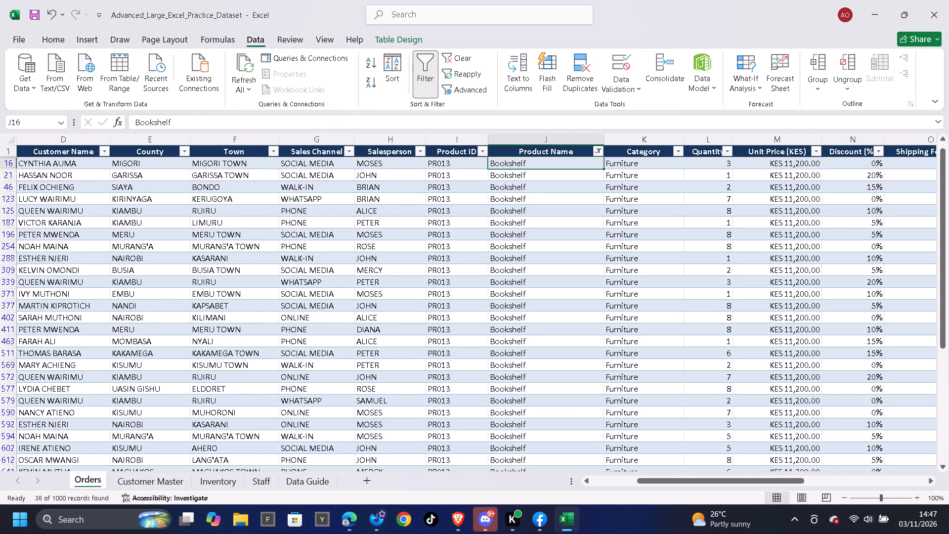
text(BOOKSHELF)
key(Down)
key(Up)
key(ctrl+shift+Down)
key(ctrl+d)
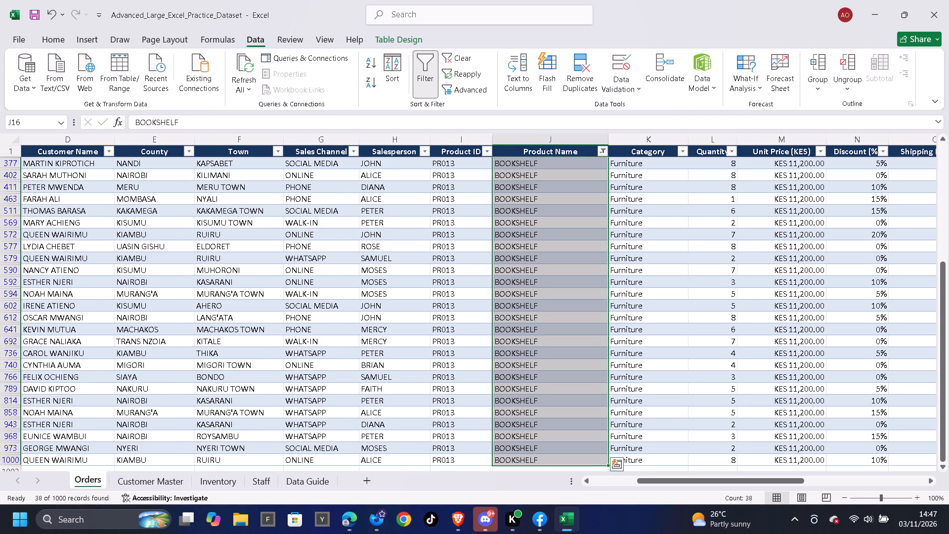
click(464, 56)
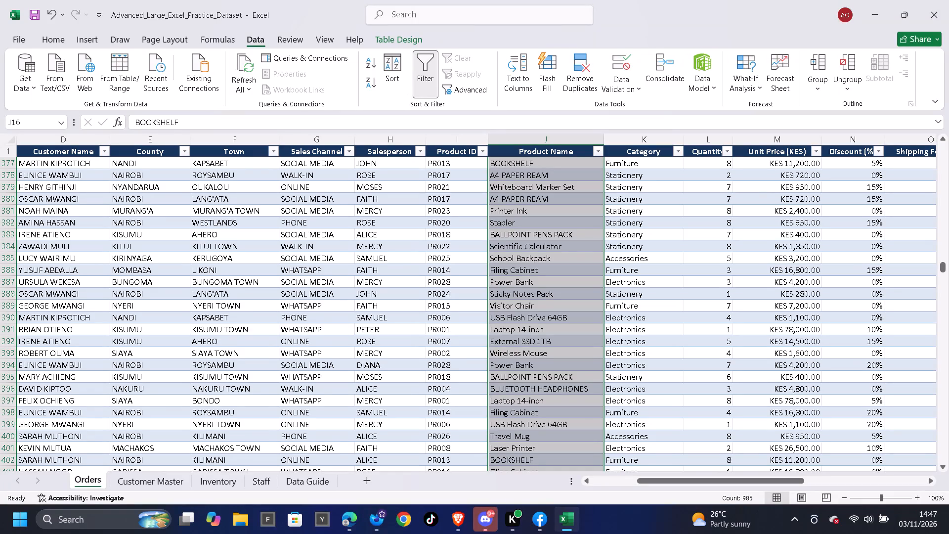
Filter the Product Name column to Desk Lamp, replace all its entries with DESK LAMP, and clear the filter.
click(599, 154)
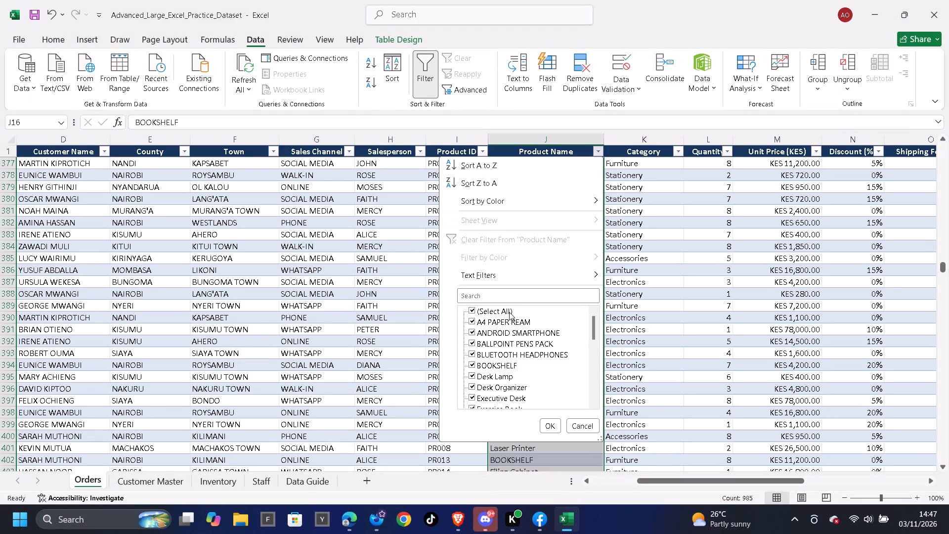
click(509, 312)
click(506, 378)
click(550, 425)
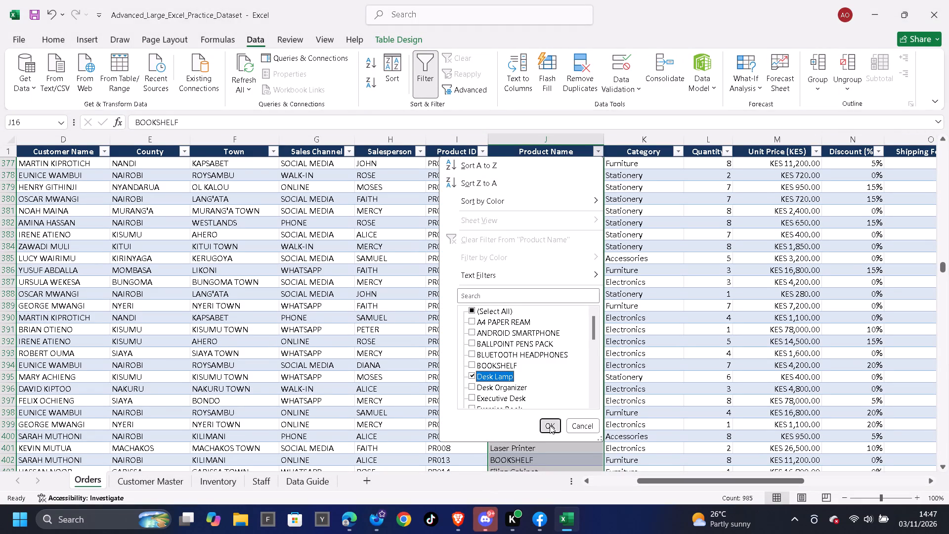
click(535, 152)
key(Down)
key(Up)
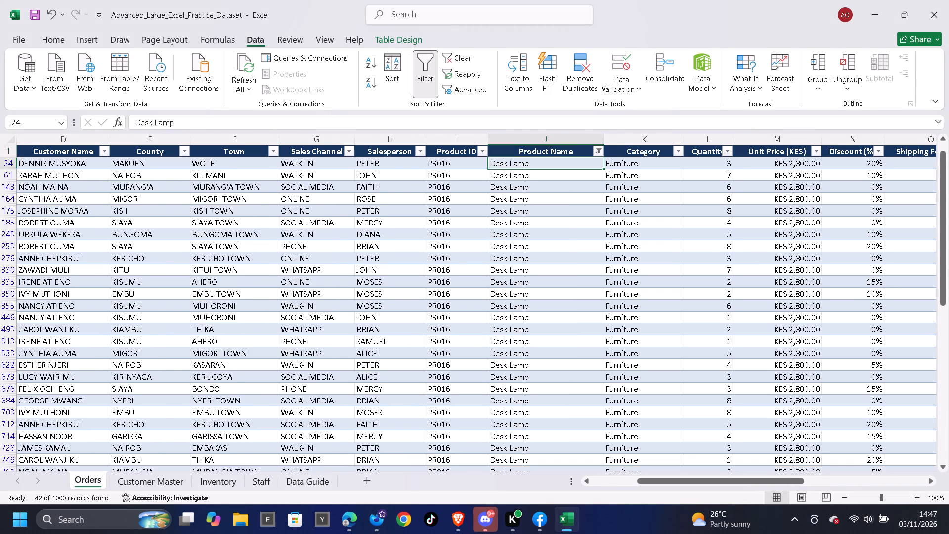
key(Down)
text(DESK LAMB)
key(BackSpace)
key(p)
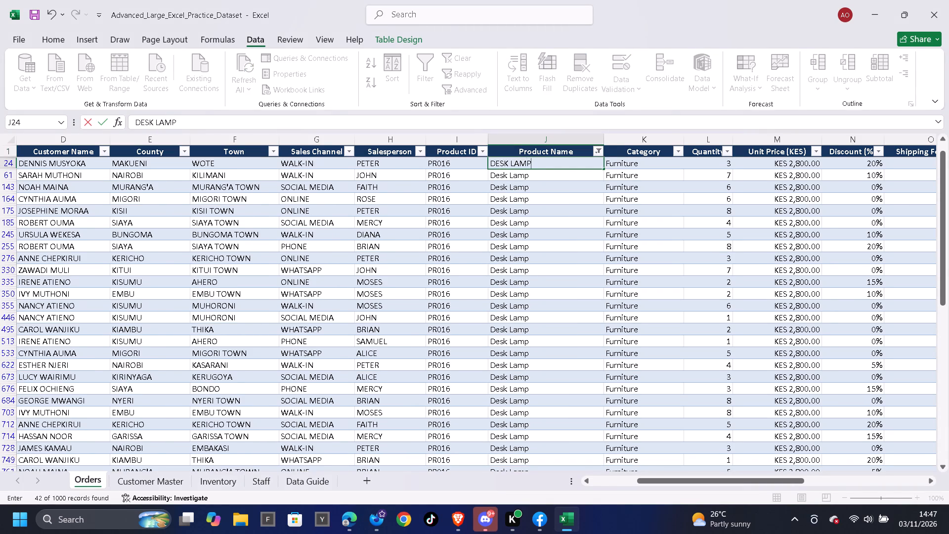
key(Down)
key(Up)
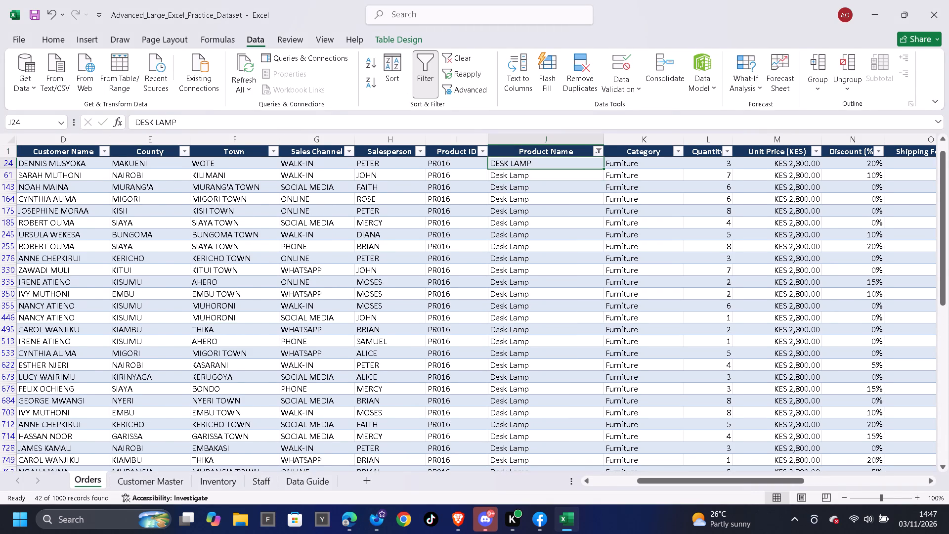
key(ctrl+shift+Down)
key(ctrl+d)
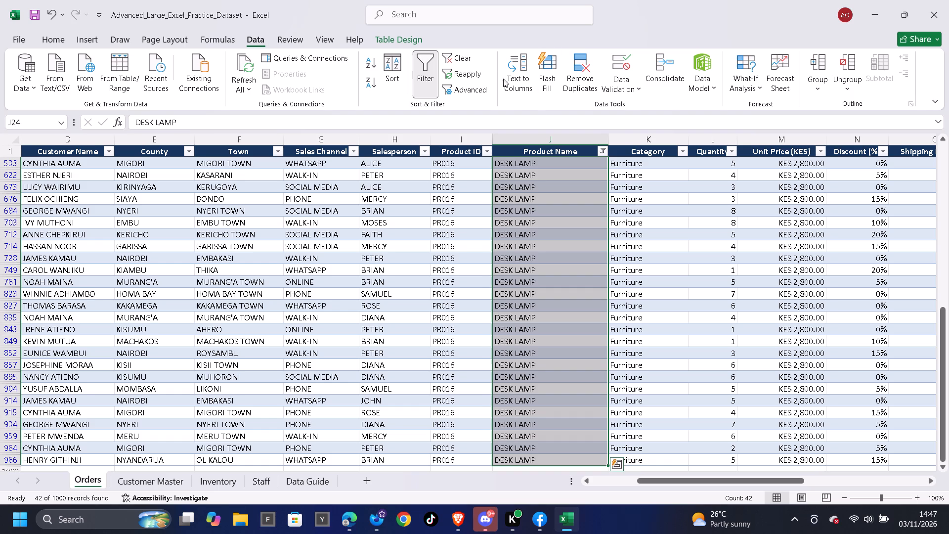
click(469, 59)
Filter the Product Name column to Desk Organizer, replace all its entries with DESK ORGANIZER, and clear the filter.
click(599, 152)
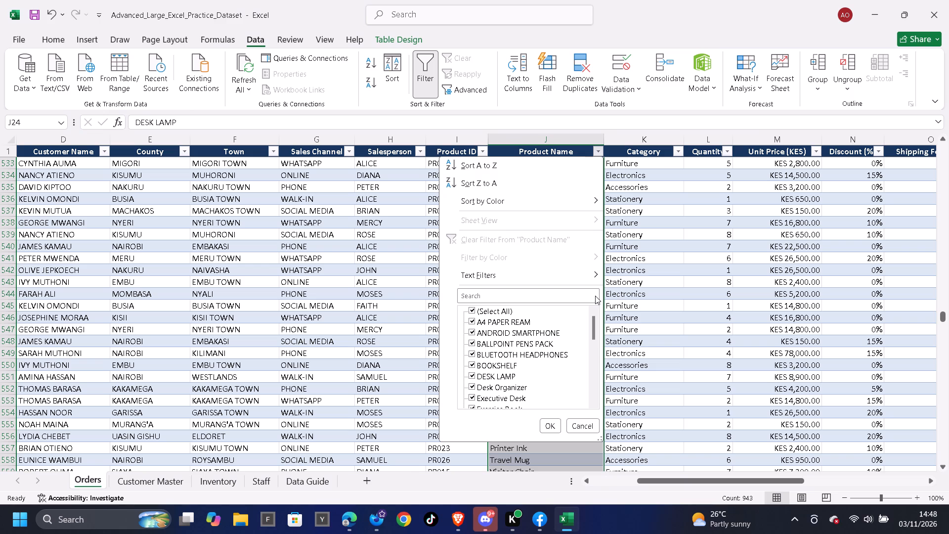
click(506, 311)
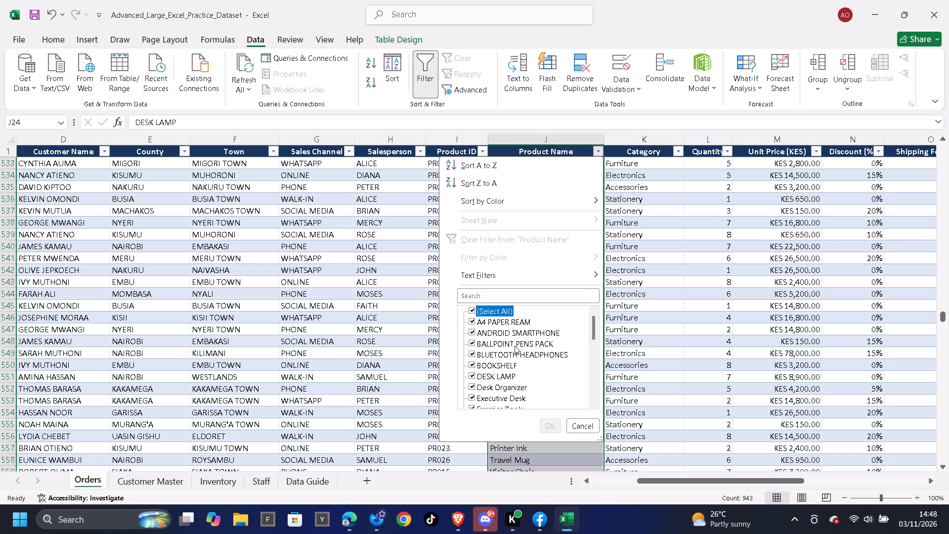
click(508, 387)
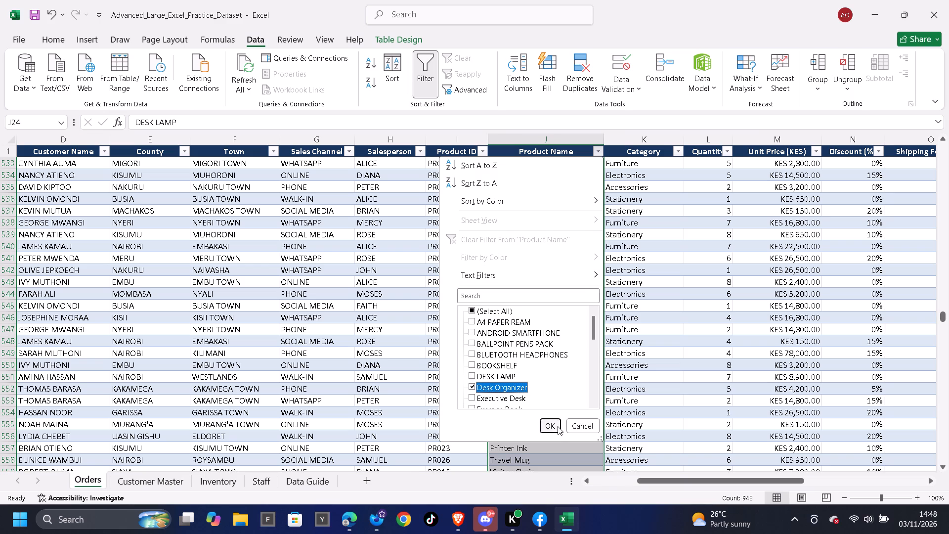
click(554, 425)
click(543, 151)
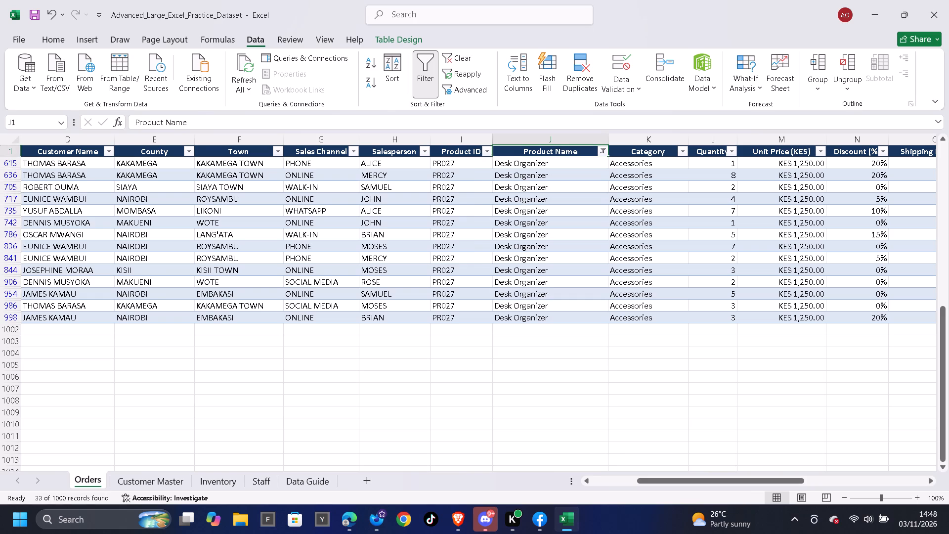
key(Down)
key(Up)
key(Down)
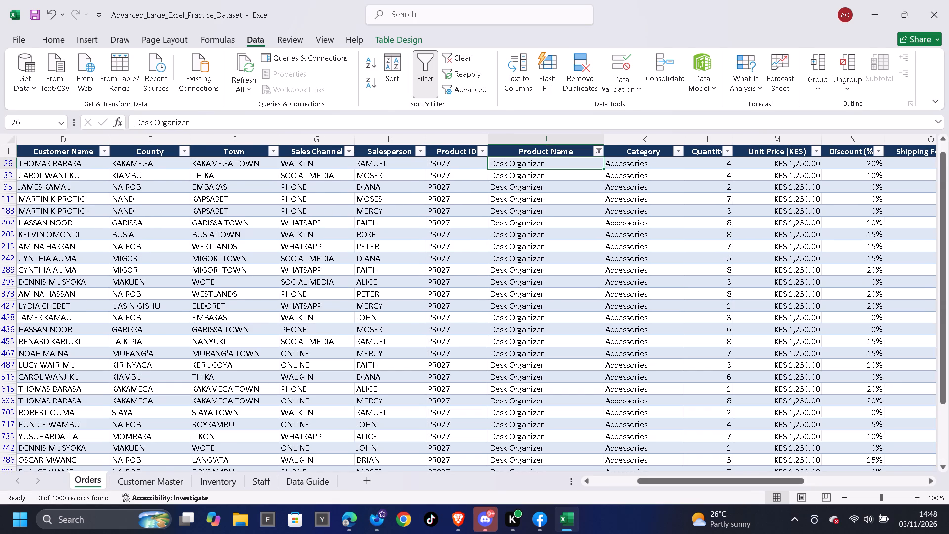
text(DESK ORGANIZER)
key(Down)
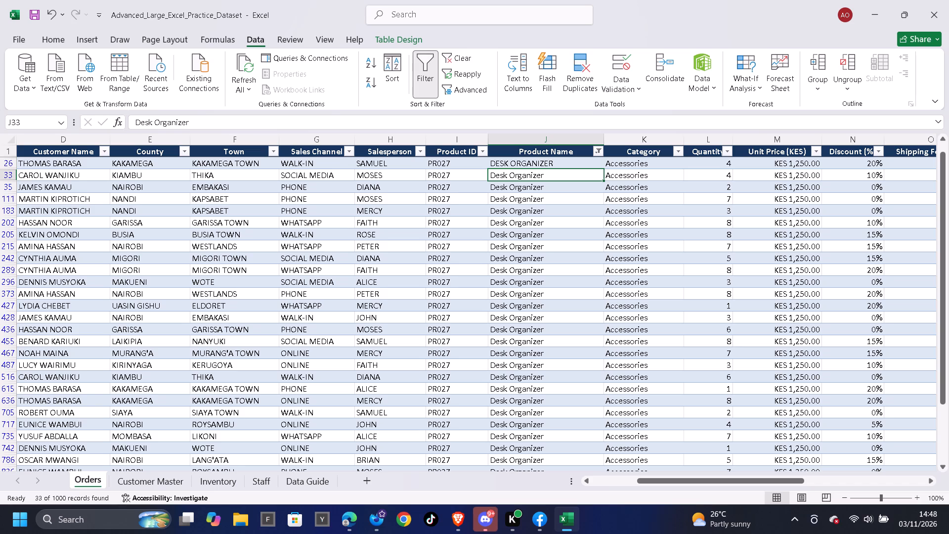
key(Up)
key(ctrl+shift+Down)
key(ctrl+d)
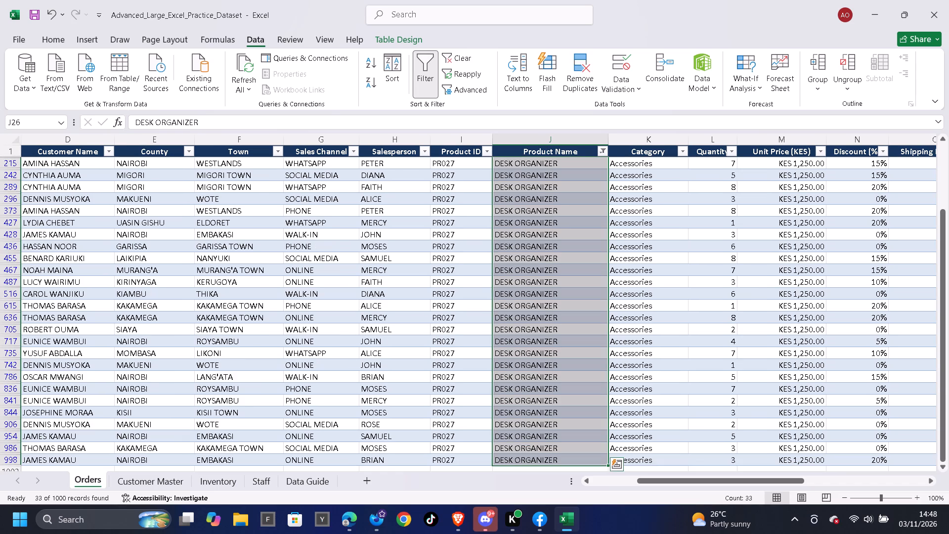
click(468, 60)
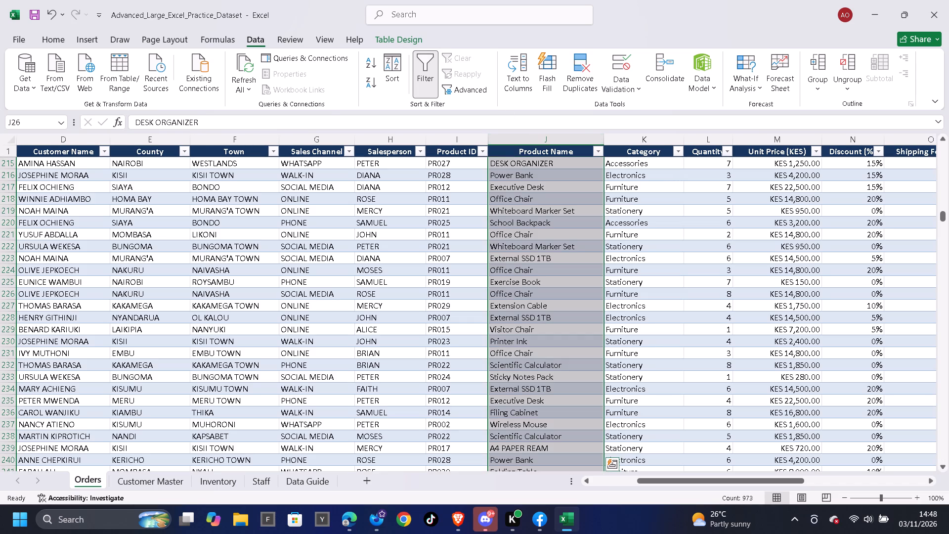
Filter the Product Name column to Executive Desk and replace all its entries with EXECUTIVE DESK.
click(600, 156)
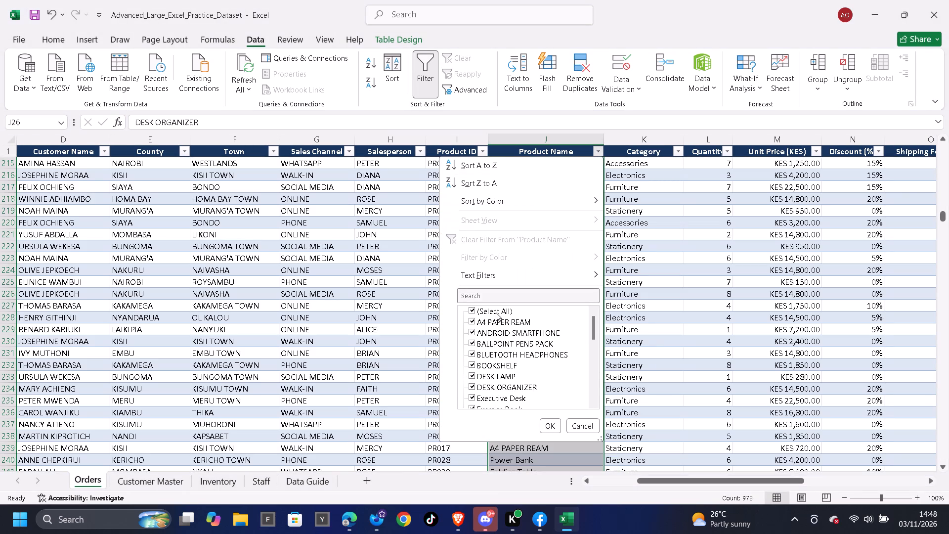
click(496, 312)
click(508, 397)
click(547, 425)
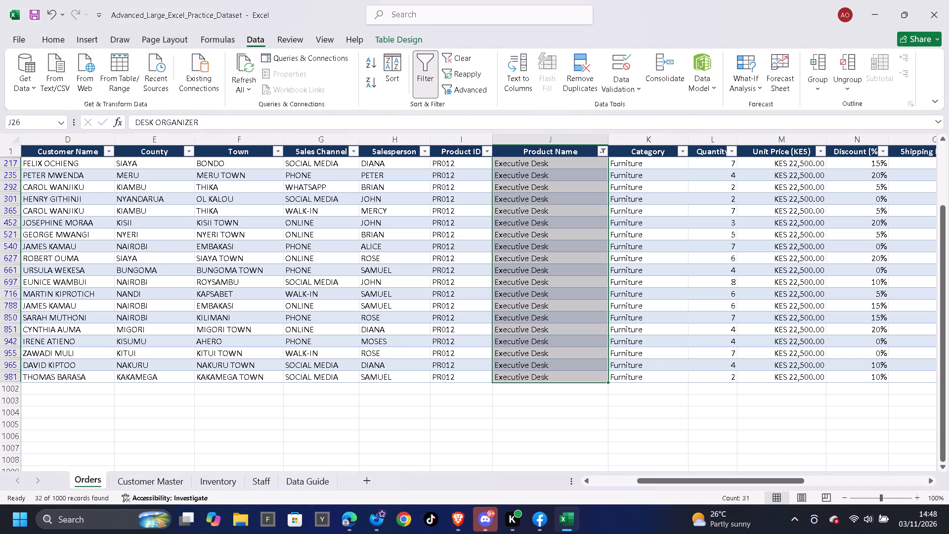
click(539, 152)
key(Down)
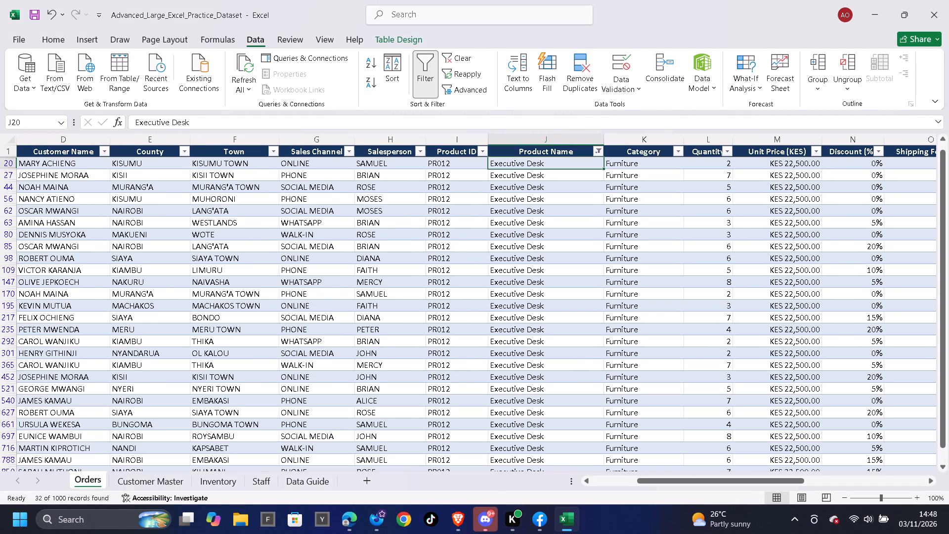
key(Up)
key(Down)
text(EXECUTIVE DESK)
key(Down)
key(Up)
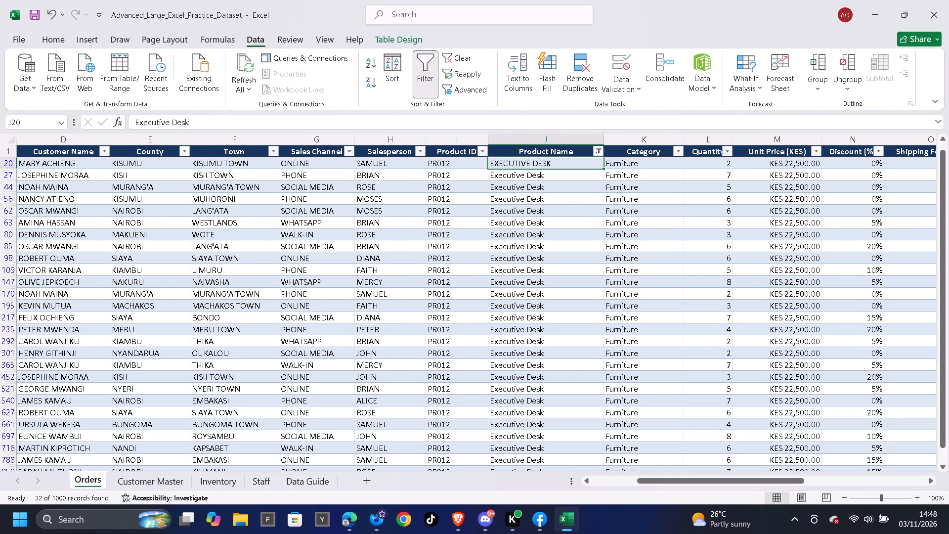
key(ctrl+shift+Down)
key(ctrl+d)
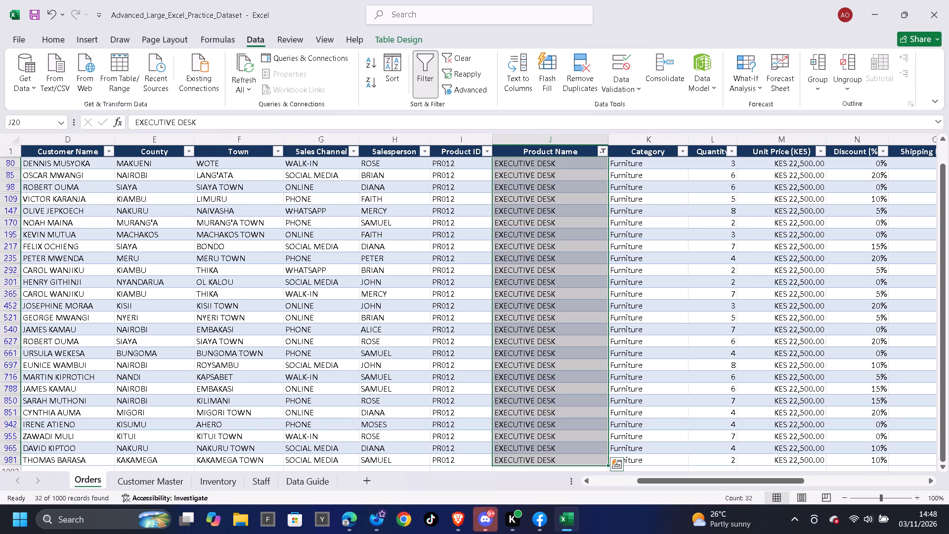
Clear the Executive Desk filter from the Product Name column.
click(463, 60)
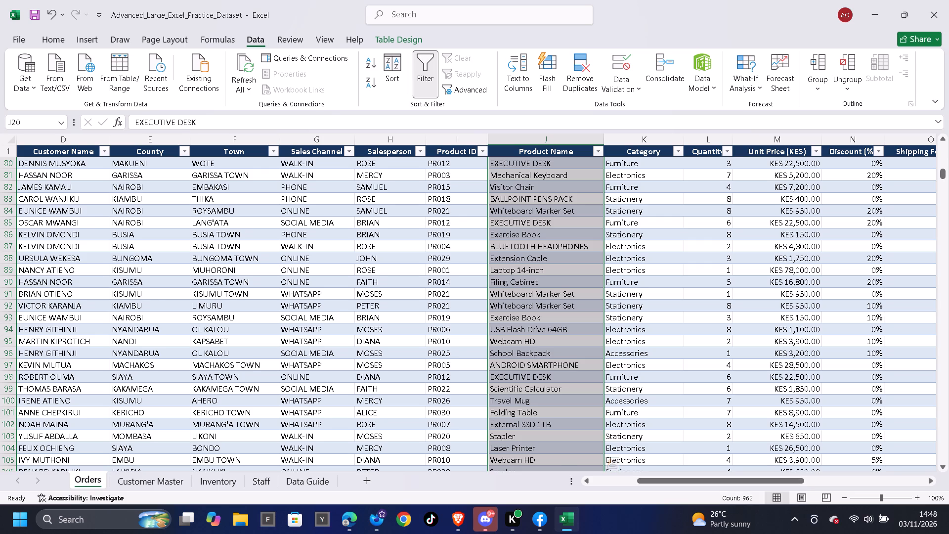
Filter the Product Name column to show only Wireless Mouse.
scroll(730, 410, down, 2)
scroll(573, 232, down, 1)
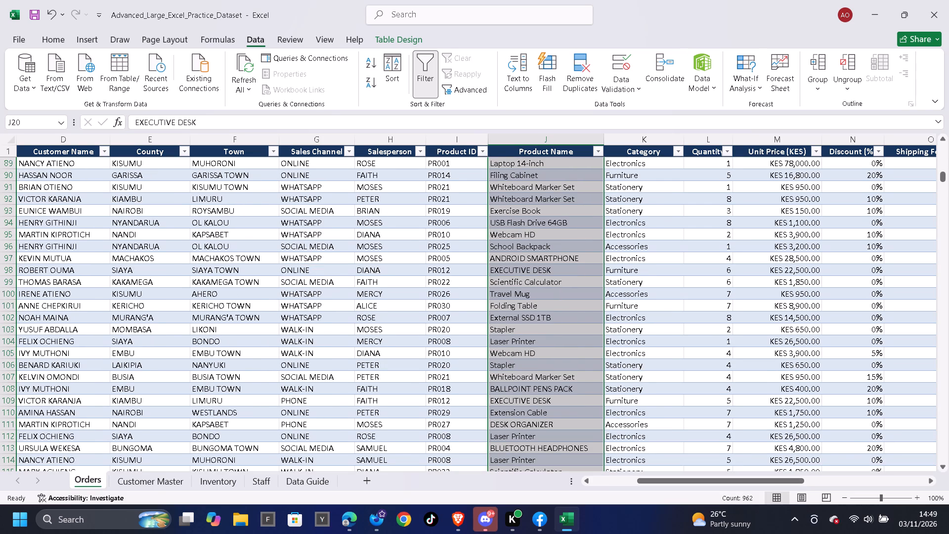
click(599, 150)
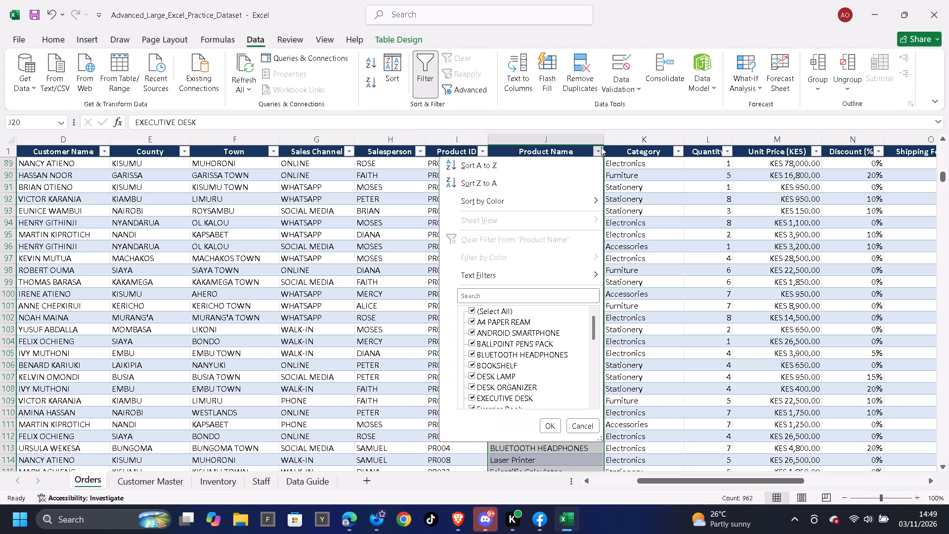
click(499, 316)
scroll(510, 356, down, 2)
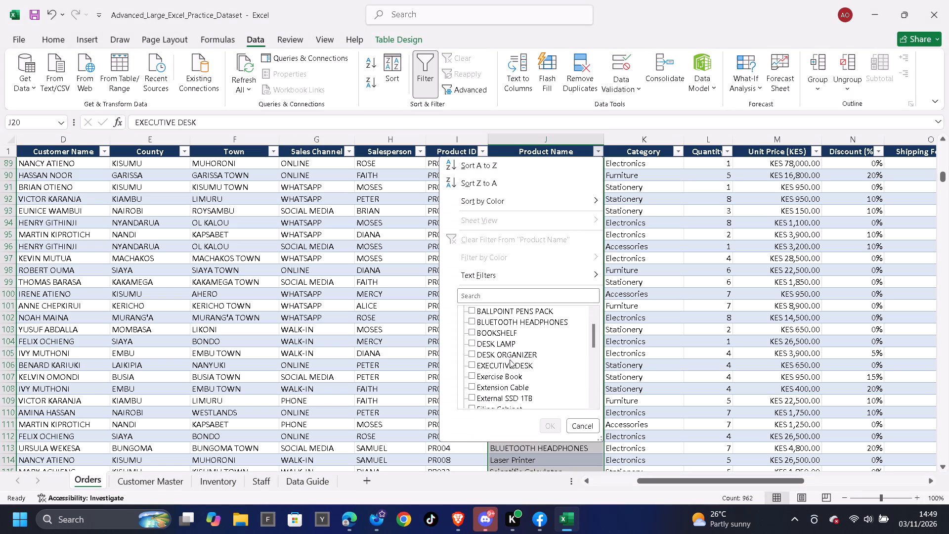
scroll(510, 358, down, 11)
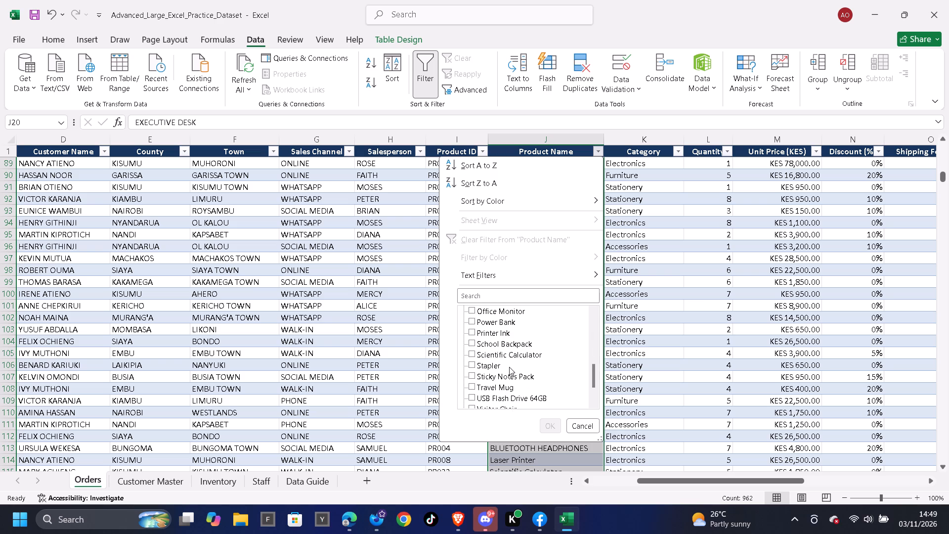
scroll(509, 367, down, 3)
click(514, 396)
click(551, 428)
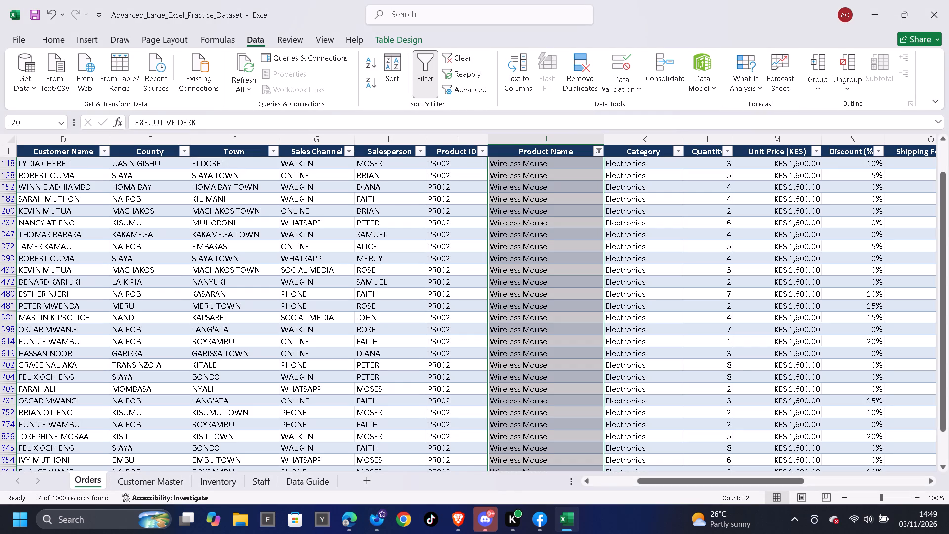
Replace all the filtered Wireless Mouse entries in the Product Name column with WIRELESS MOUSE and clear the filter.
click(530, 152)
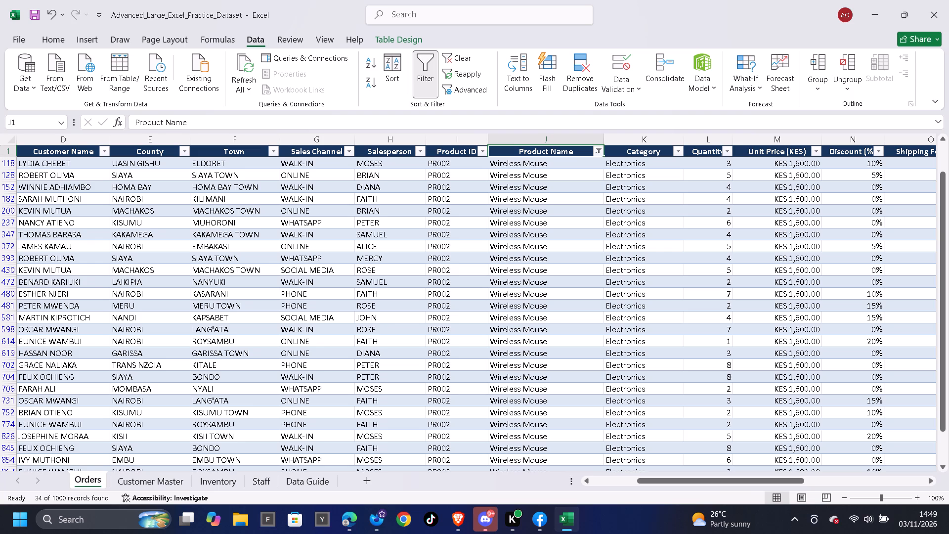
key(Down)
key(Up)
key(Down)
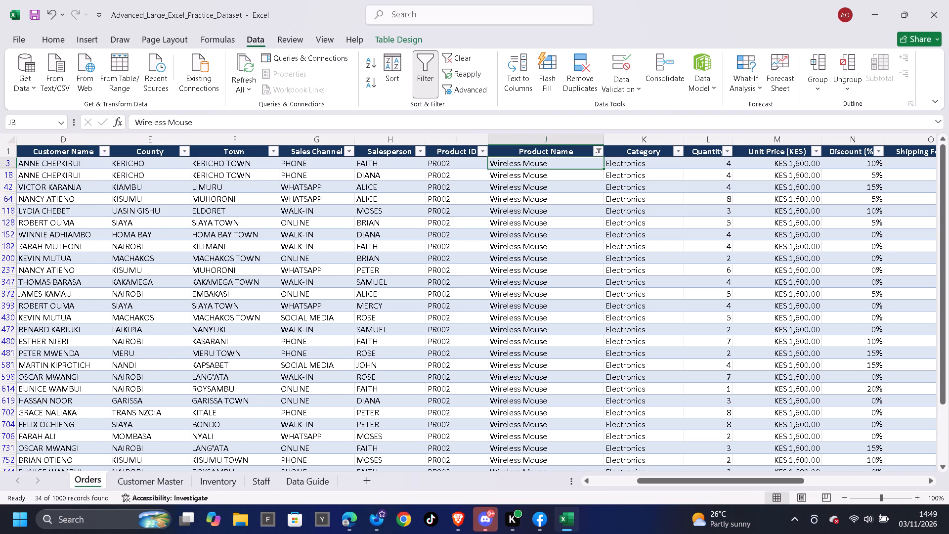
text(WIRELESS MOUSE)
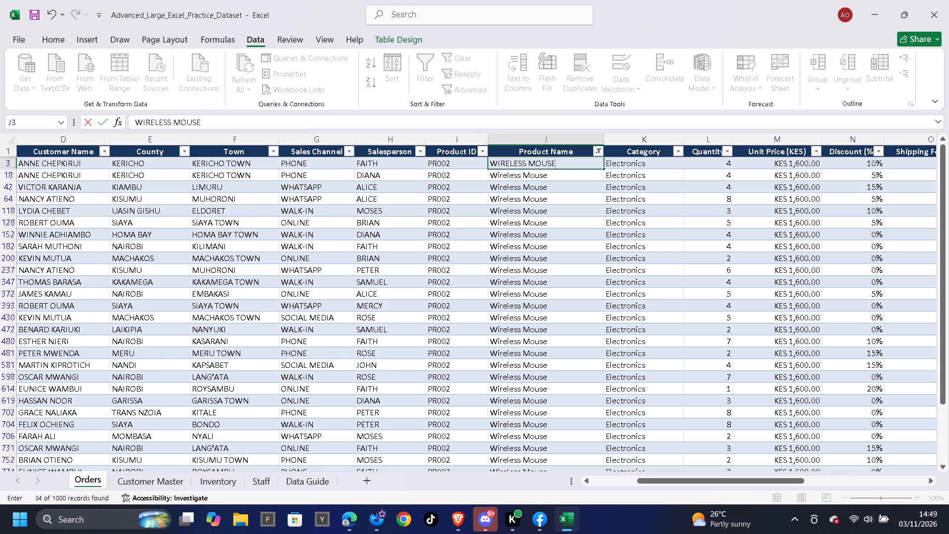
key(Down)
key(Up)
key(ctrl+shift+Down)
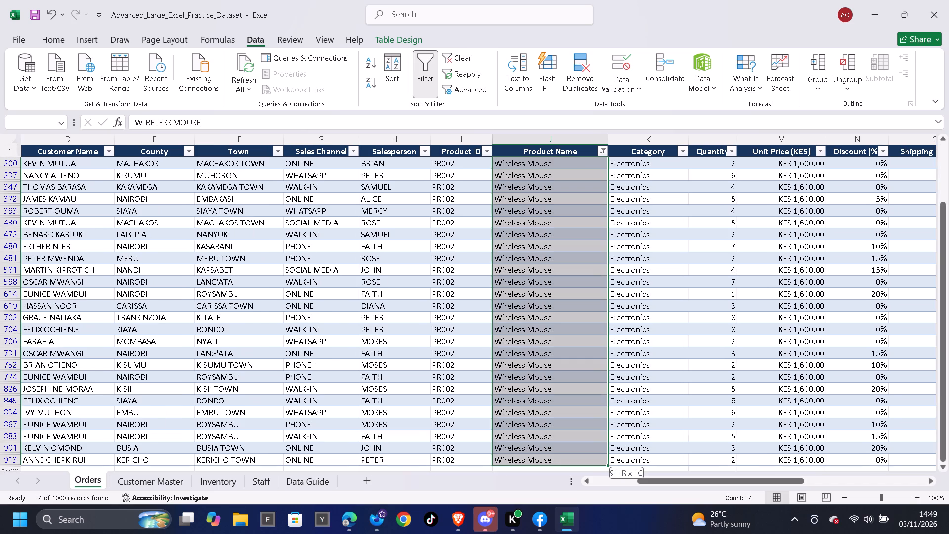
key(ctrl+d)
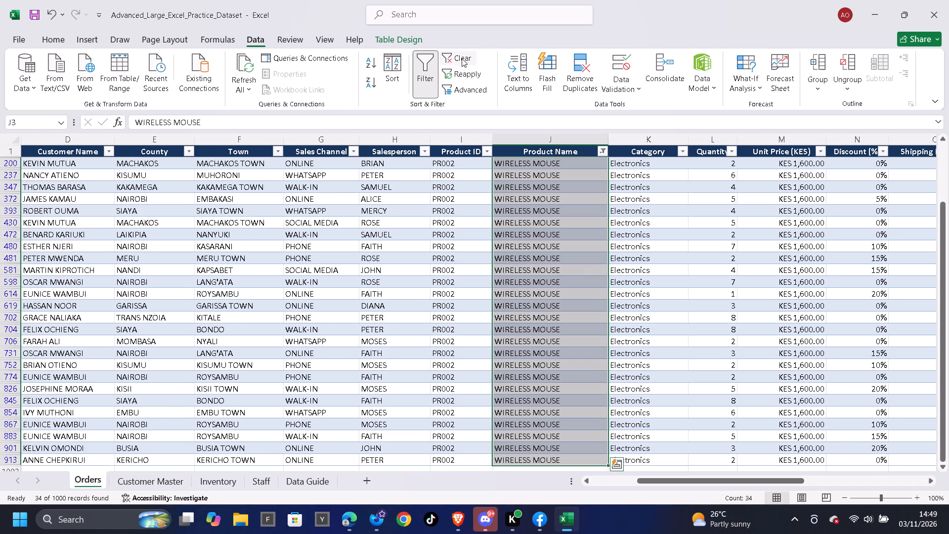
click(462, 58)
Filter the Product Name column to show only Whiteboard Marker Set.
click(602, 153)
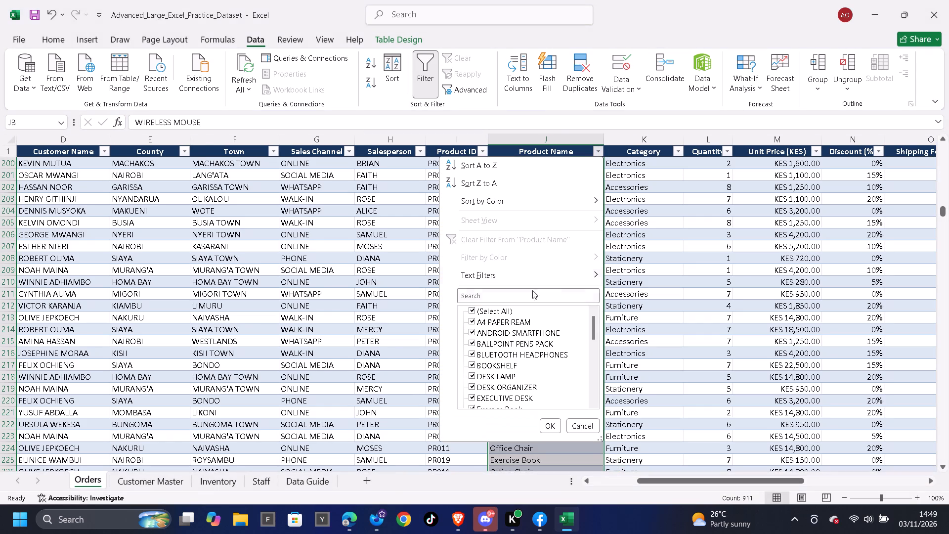
click(507, 313)
drag(593, 322, 595, 394)
click(512, 386)
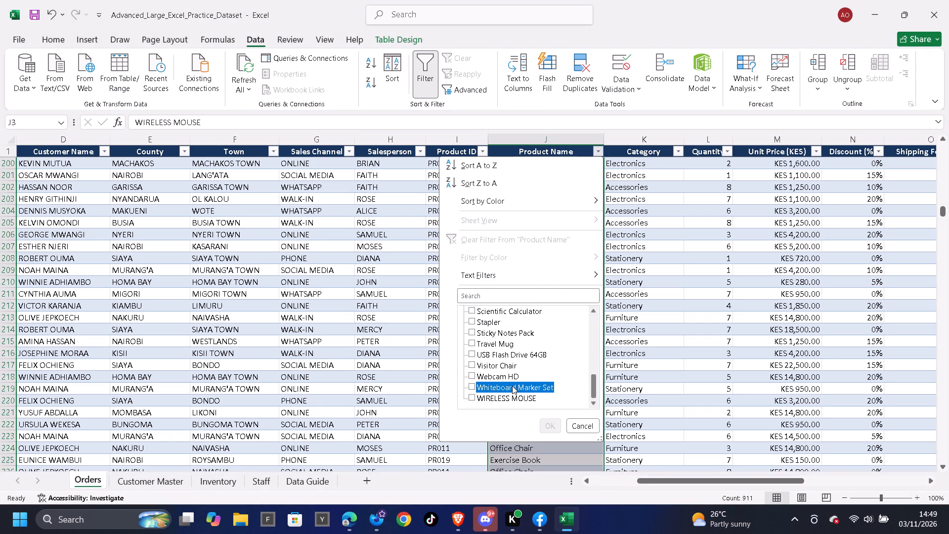
click(552, 425)
Replace the filtered Whiteboard Marker Set entries in the Product Name column with uppercase text.
click(525, 153)
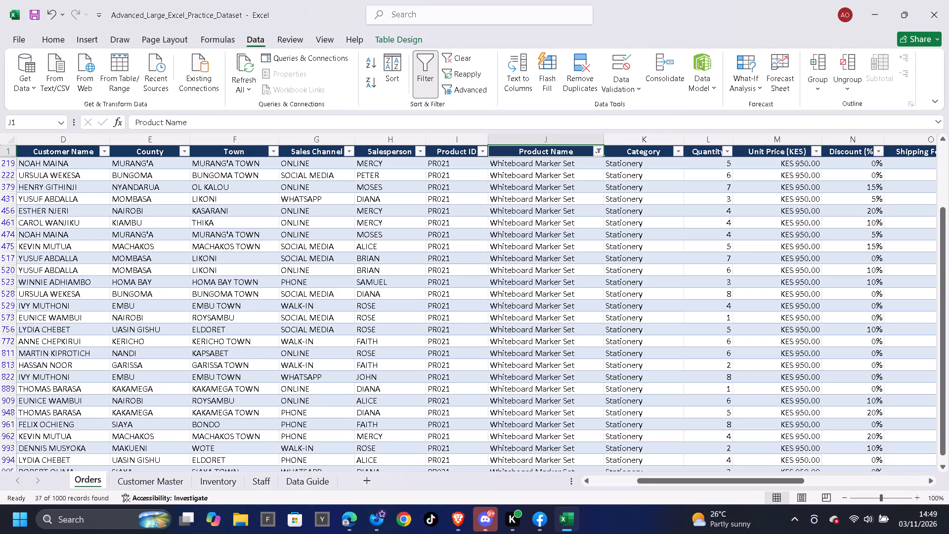
Replace all filtered Whiteboard Marker Set entries in the Product Name column with WHITEBOARD MARKER SET and clear the filter.
key(Down)
text(WHITEBOARD)
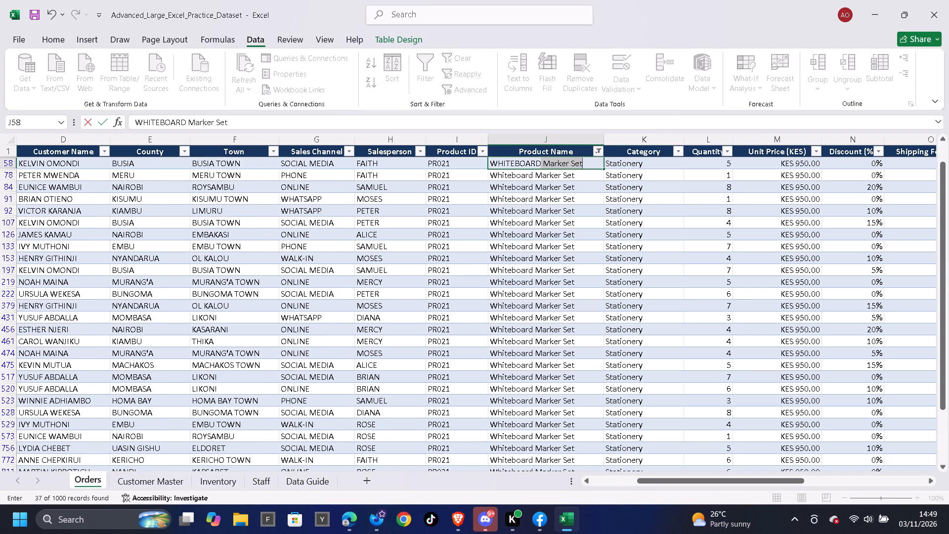
key(space)
text(MARKER S)
text(ET)
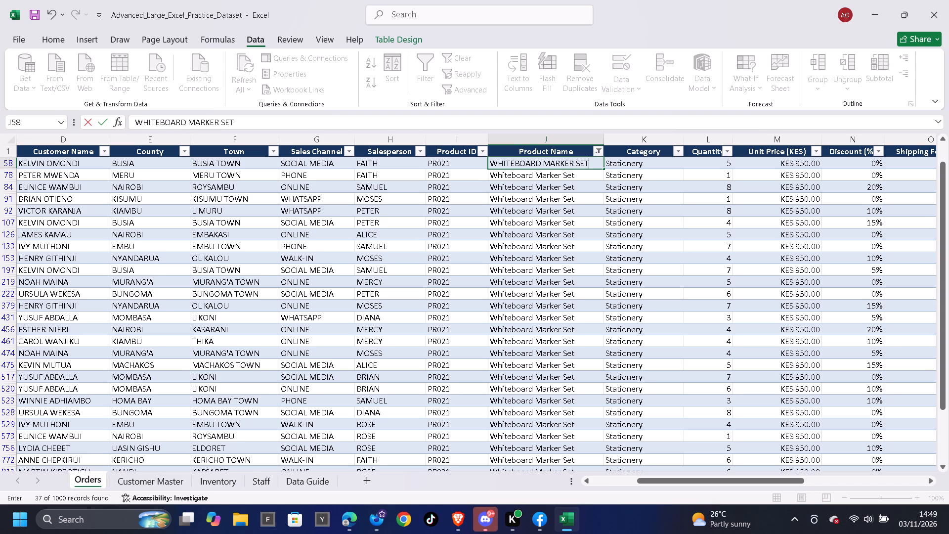
key(Down)
key(Up)
key(ctrl+shift+Down)
key(ctrl+d)
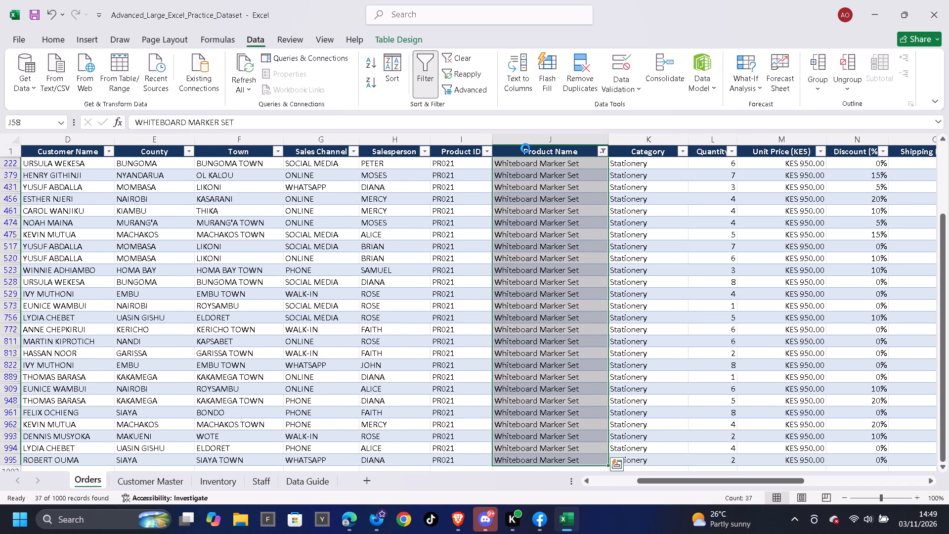
click(473, 58)
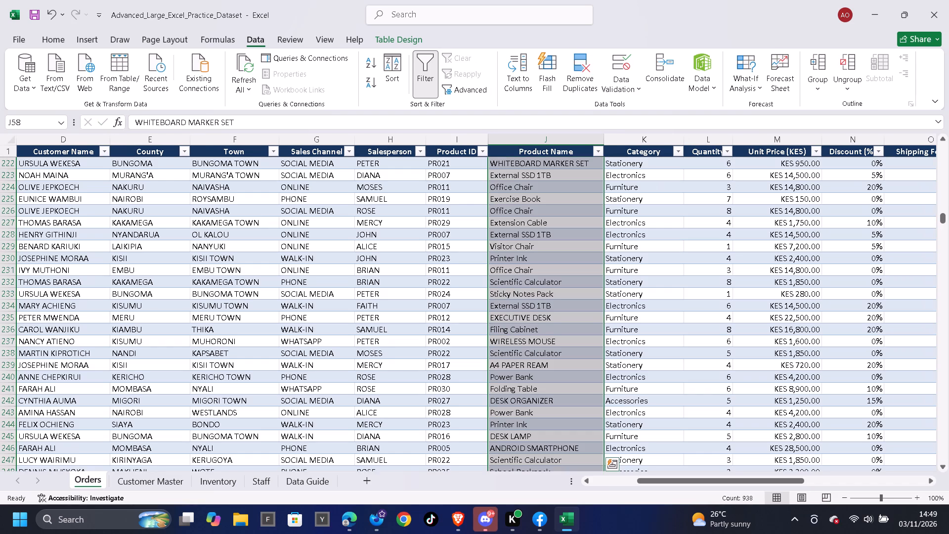
Filter the Product Name column to Webcam HD, replace all its entries with WEBCAM HD, and clear the filter.
click(597, 153)
click(507, 309)
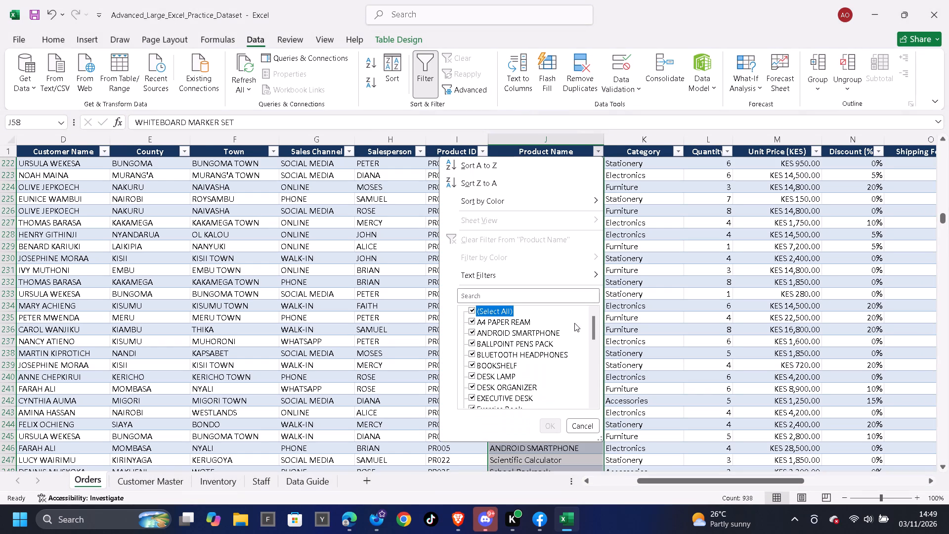
drag(595, 323, 596, 397)
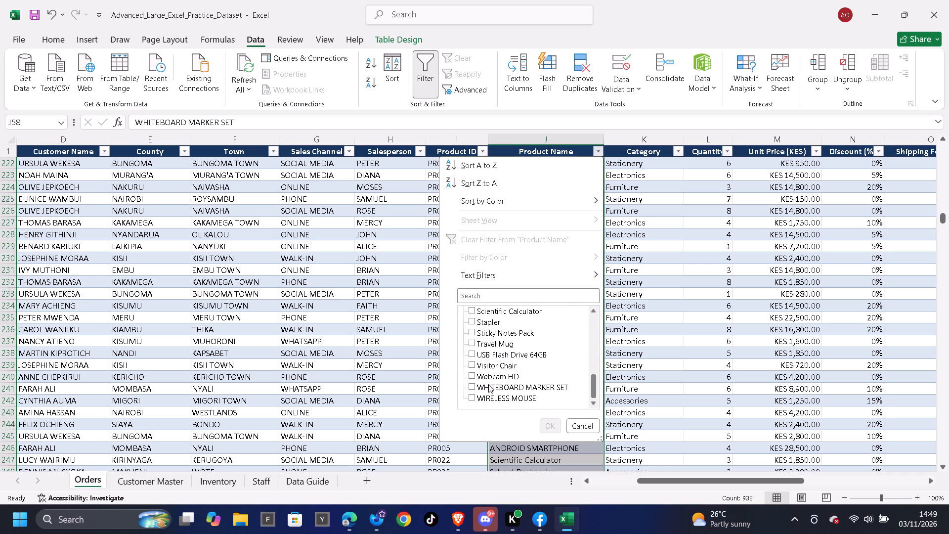
click(503, 375)
click(548, 423)
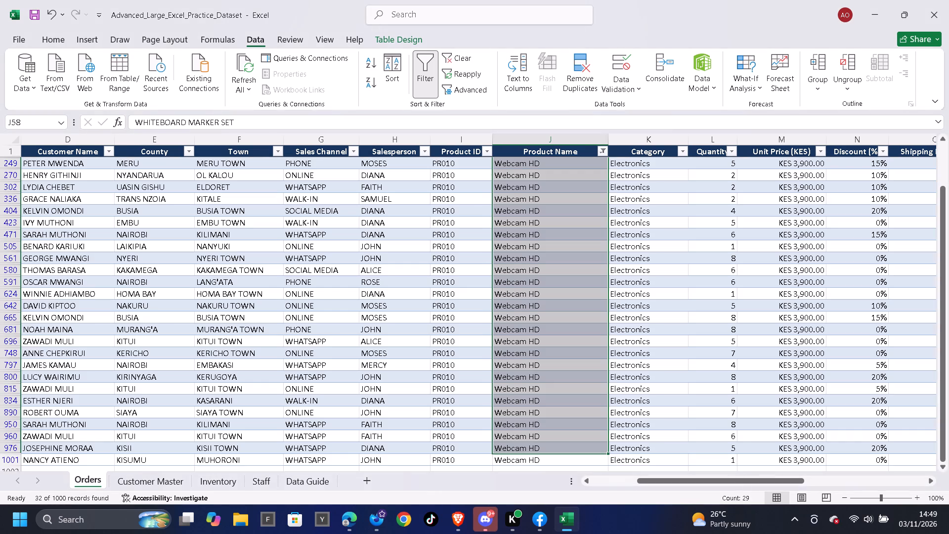
click(539, 151)
key(Down)
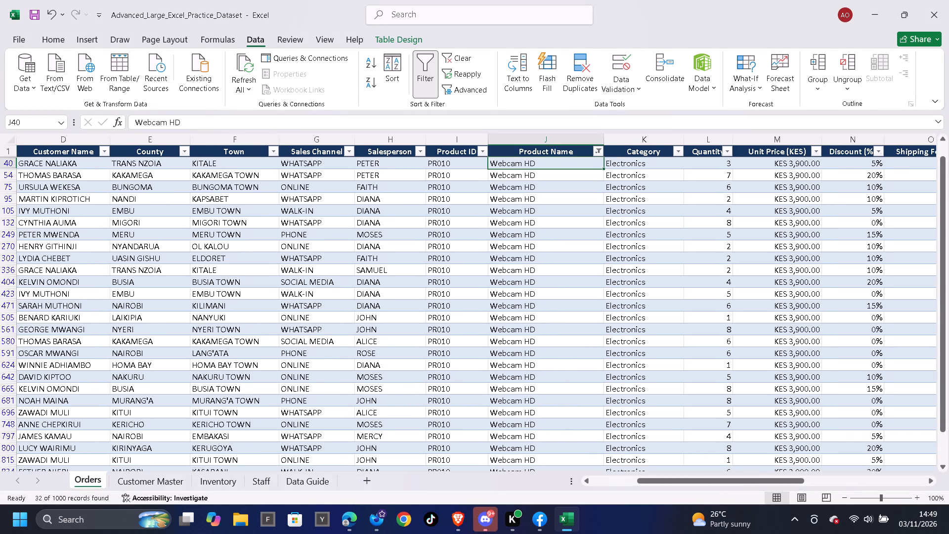
key(Up)
key(Down)
text(WEBCAM)
key(space)
text(HD)
key(Down)
key(Up)
key(ctrl+shift+Down)
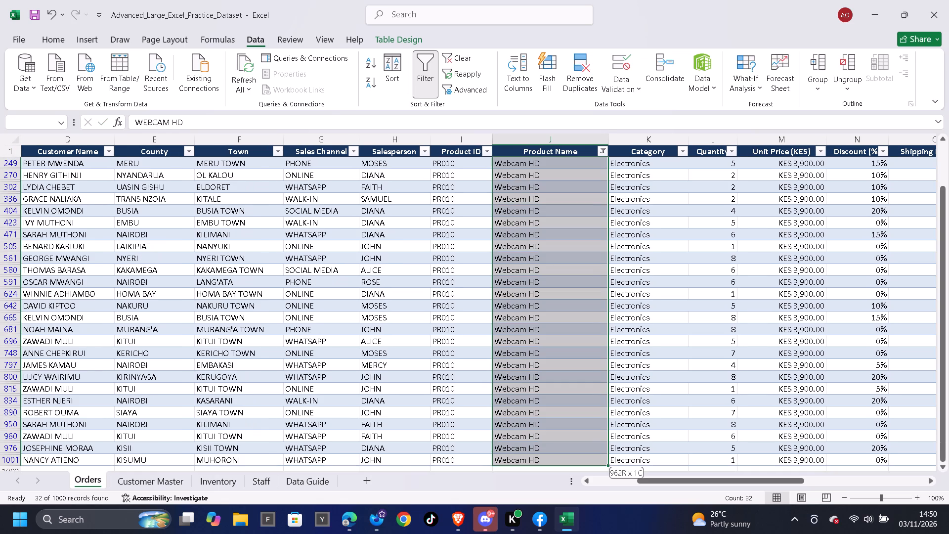
key(ctrl+d)
click(467, 61)
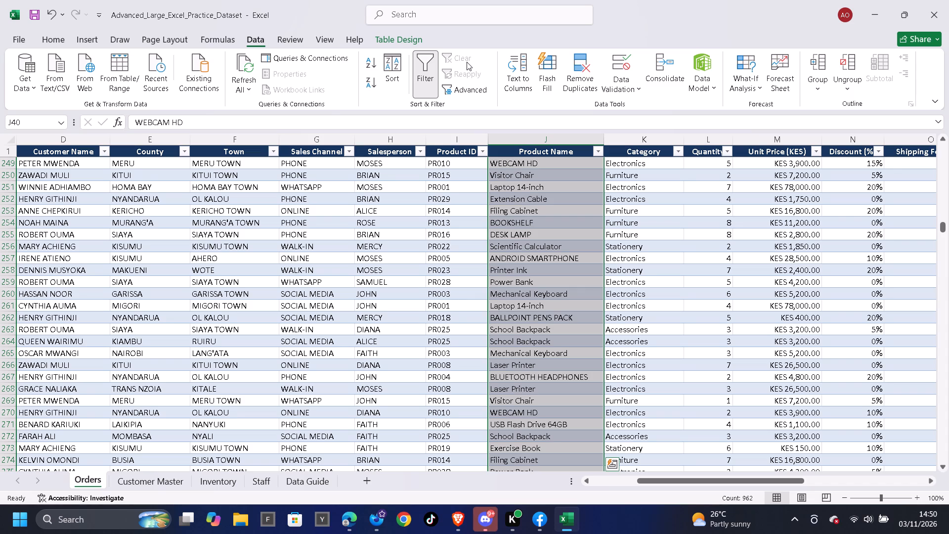
Filter the Product Name column to Visitor Chair, replace all its entries with VISITOR CHAIR, and clear the filter.
click(602, 150)
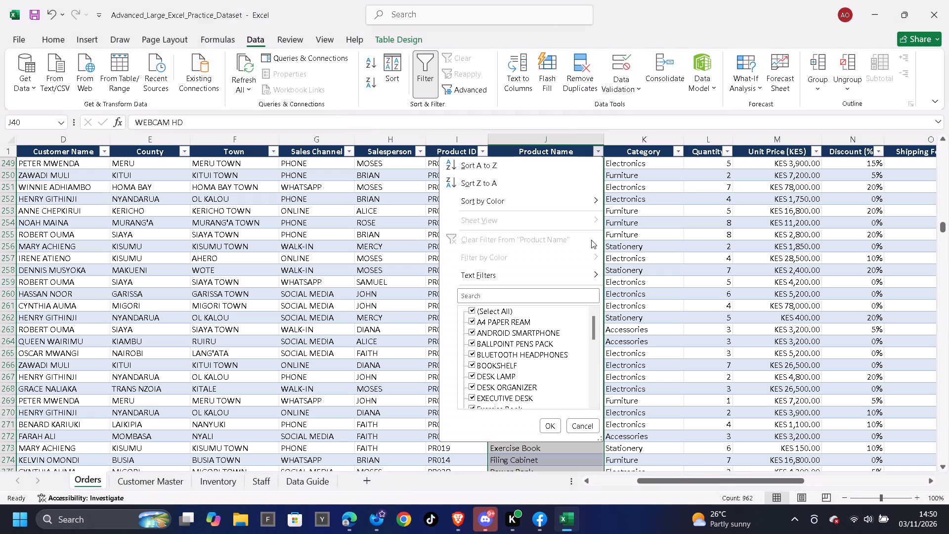
click(508, 314)
scroll(531, 361, down, 6)
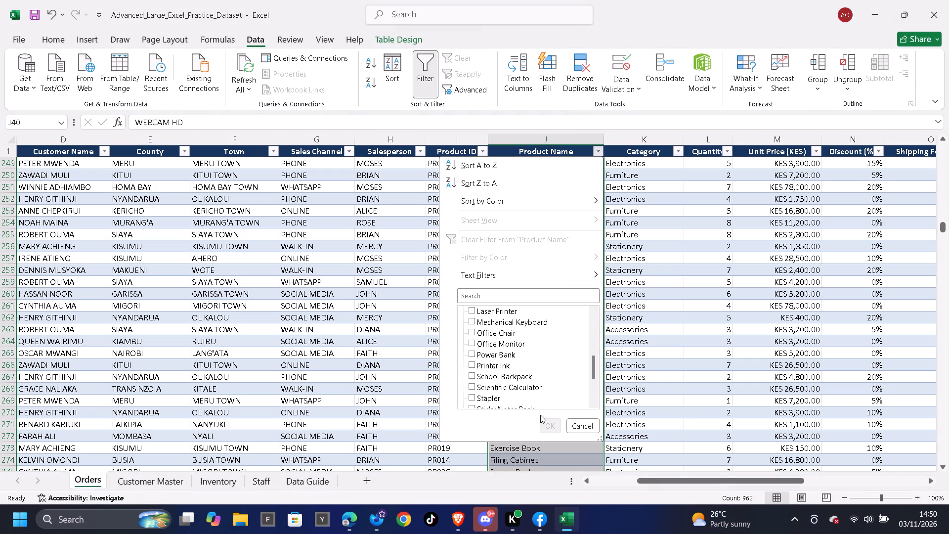
scroll(540, 415, down, 1)
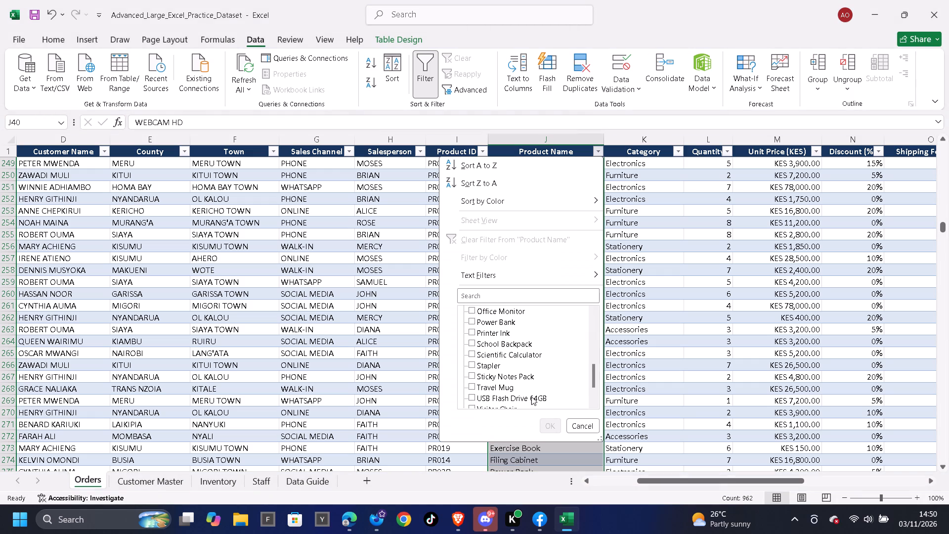
scroll(508, 333, down, 4)
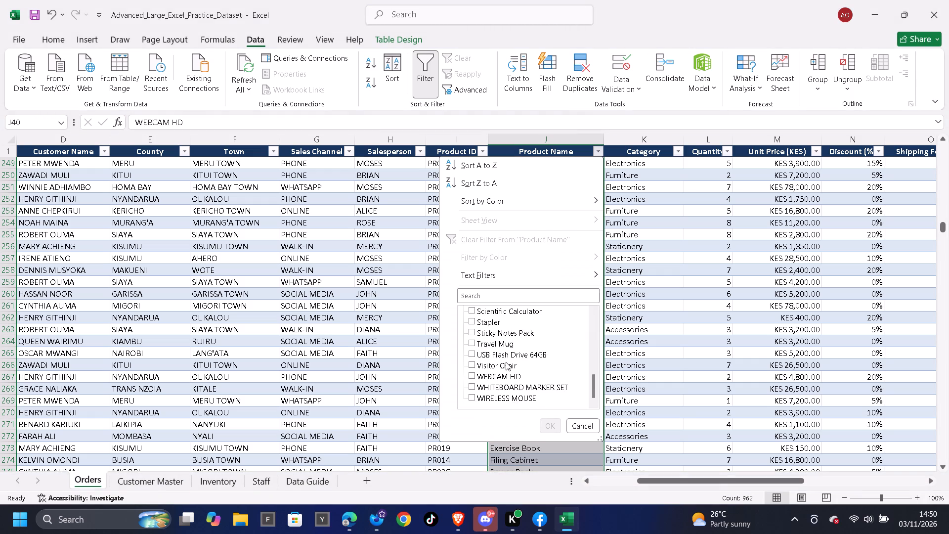
click(505, 362)
click(550, 424)
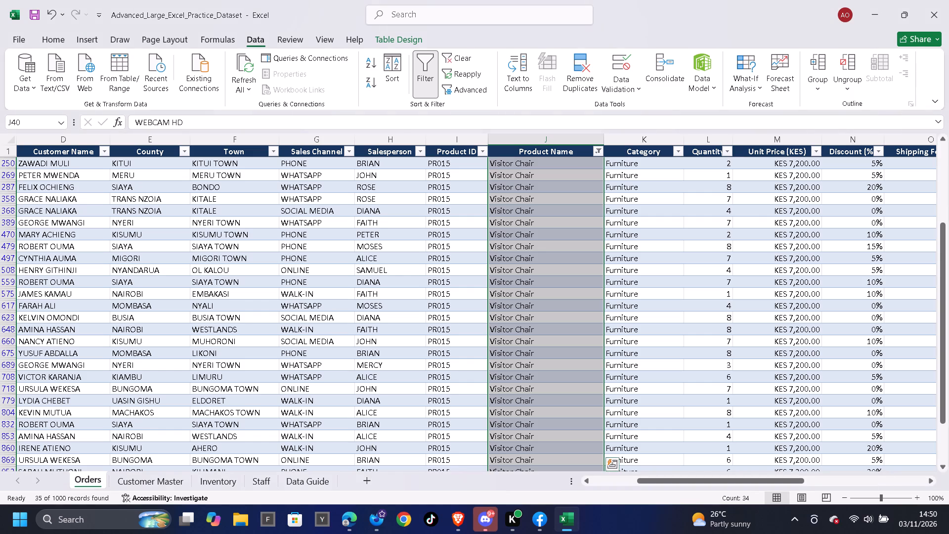
click(535, 150)
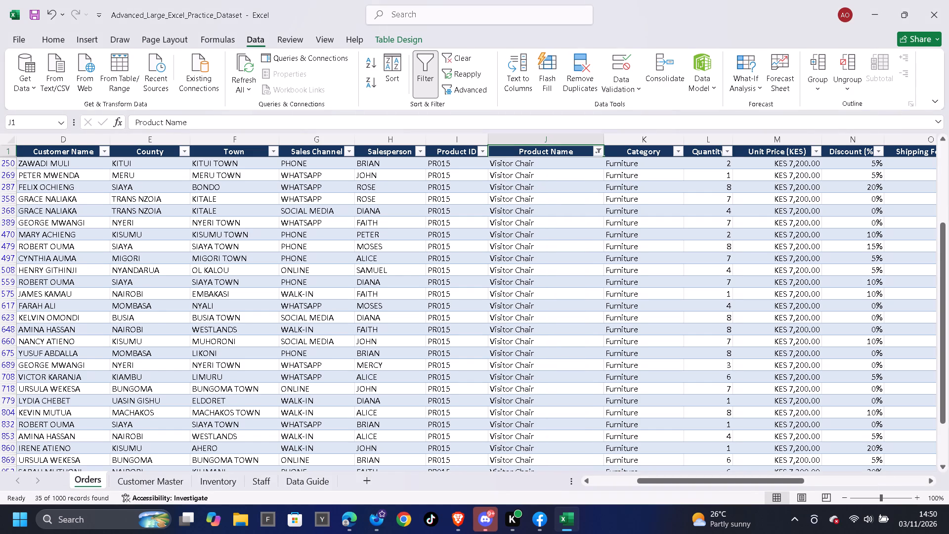
key(Down)
key(Up)
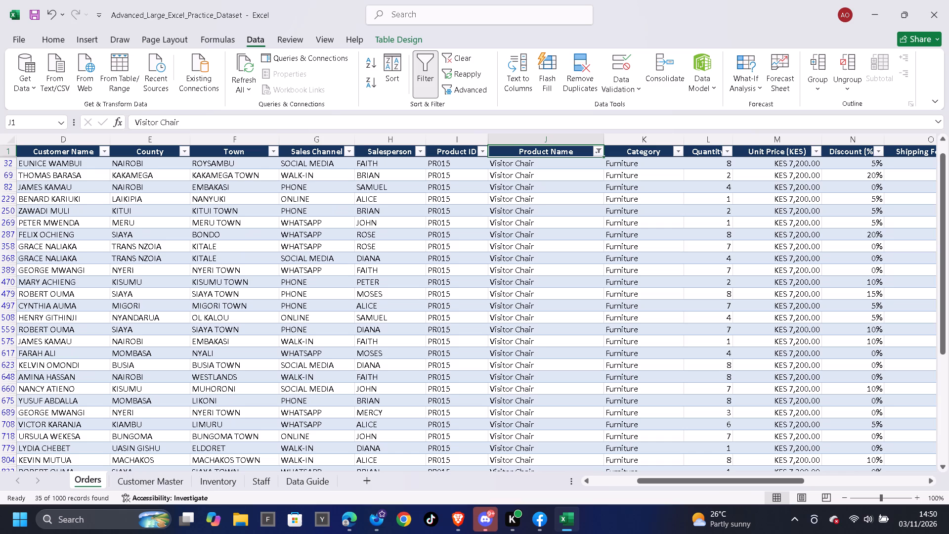
key(Down)
text(VISITOR CHAIR)
key(Down)
key(Up)
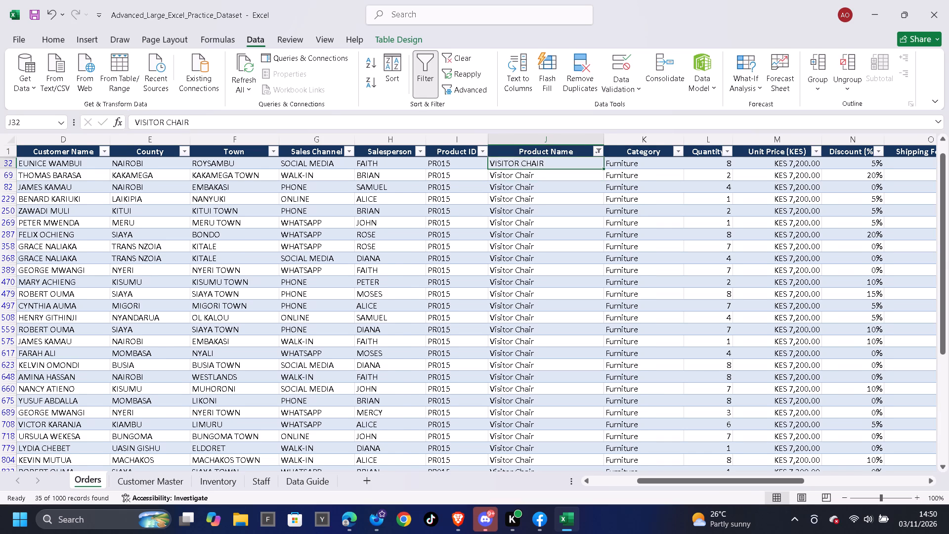
key(ctrl+shift+Down)
key(ctrl+d)
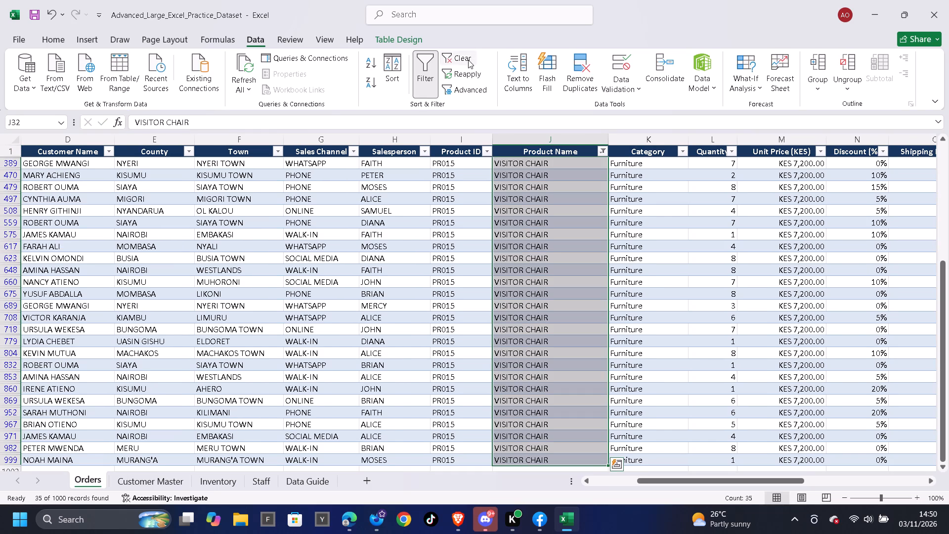
click(468, 60)
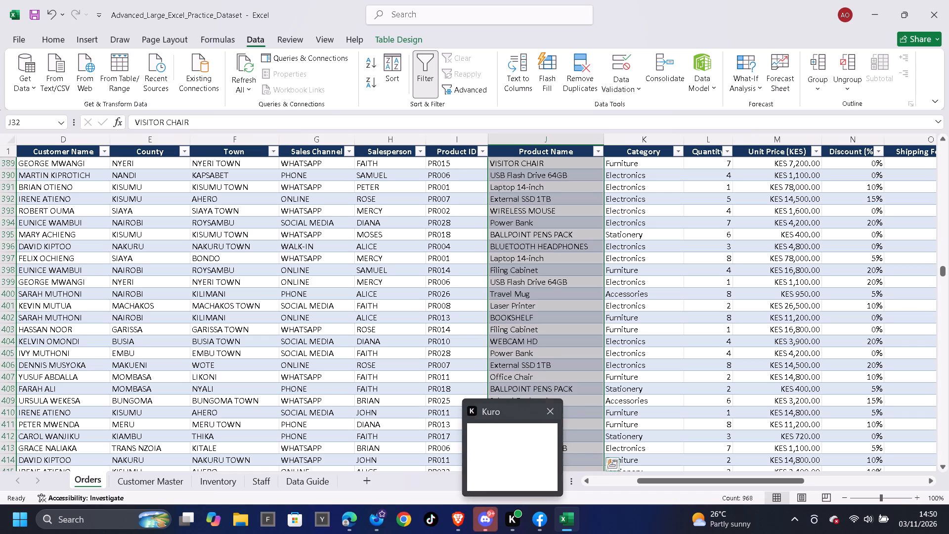
Filter the Product Name column to Travel Mug, replace all its entries with TRAVEL MUG, and clear the filter.
click(600, 150)
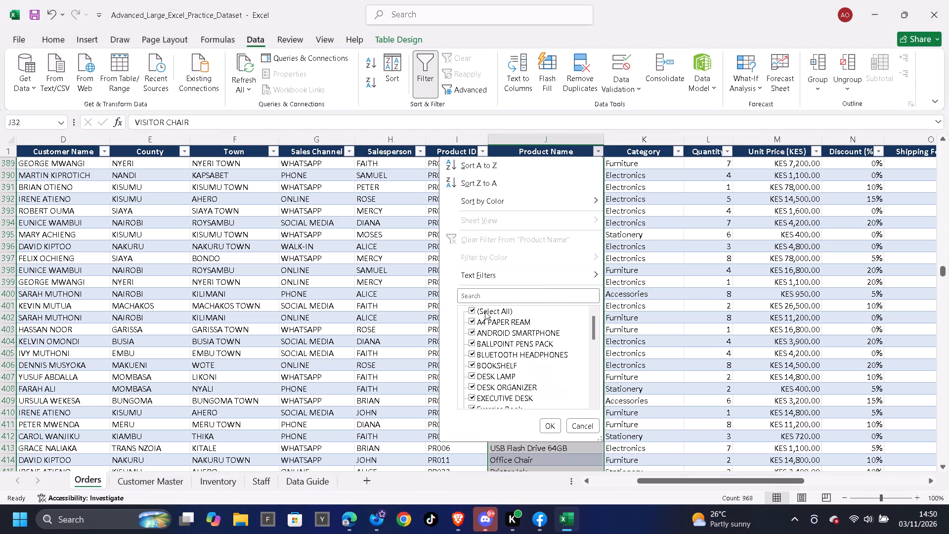
click(487, 311)
scroll(512, 348, down, 8)
scroll(511, 366, up, 4)
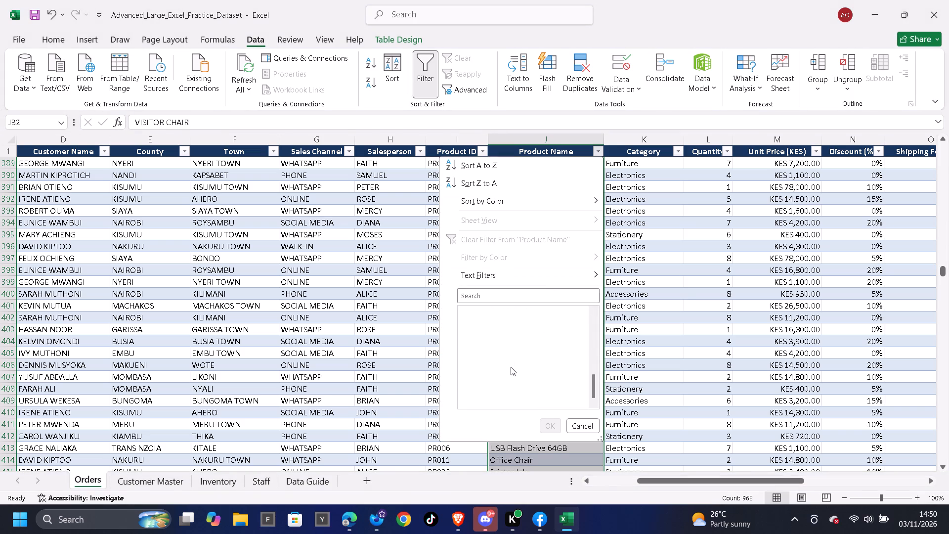
scroll(510, 366, up, 5)
scroll(507, 338, down, 10)
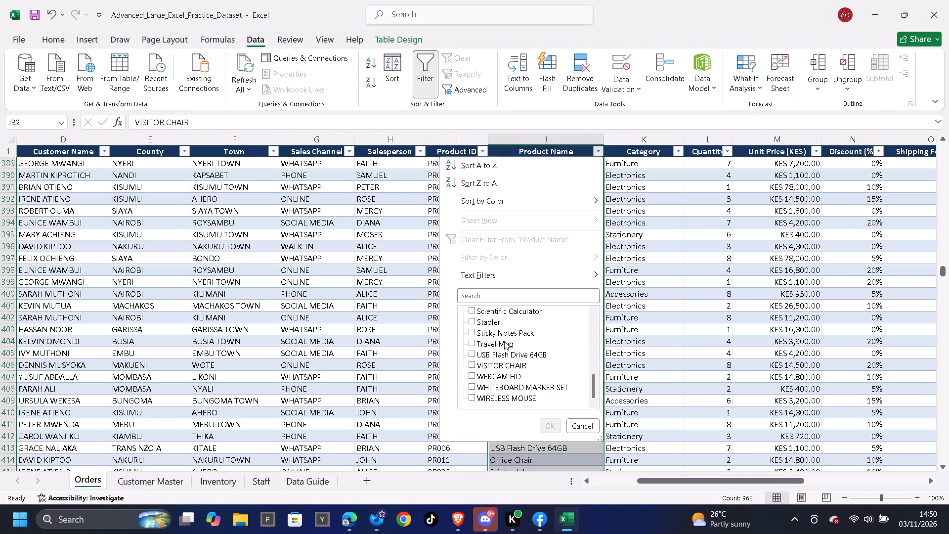
scroll(507, 387, down, 2)
click(502, 345)
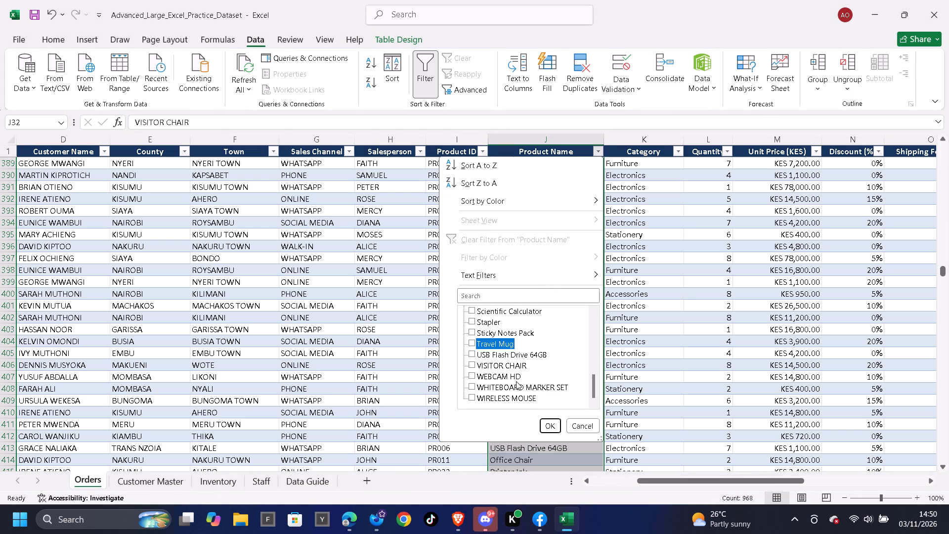
click(551, 428)
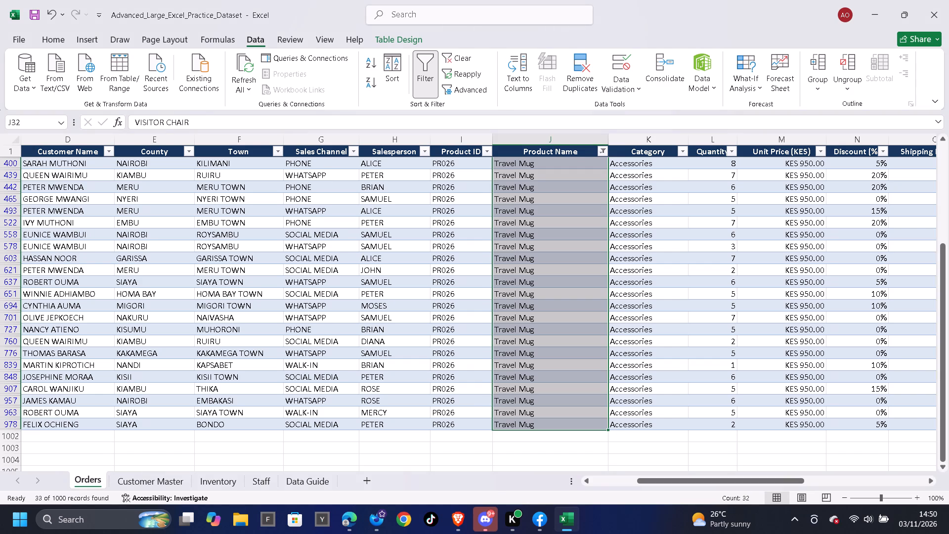
click(549, 152)
key(Down)
key(Up)
key(Down)
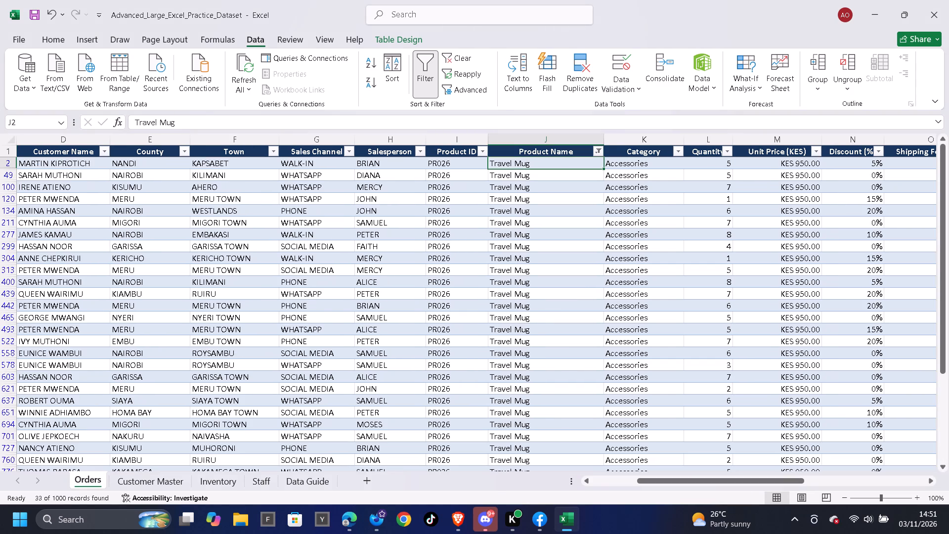
text(TRAVEL MUG)
key(Down)
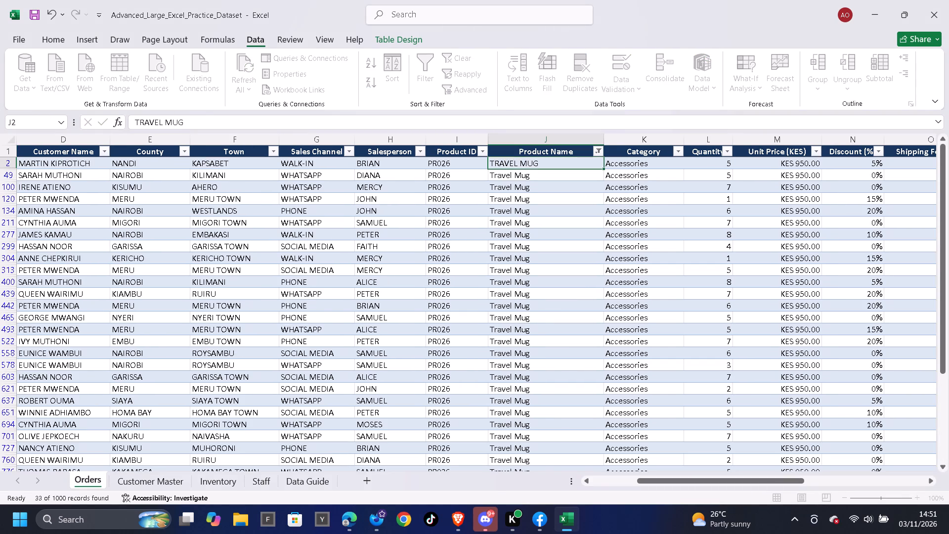
key(Up)
key(ctrl+shift+Down)
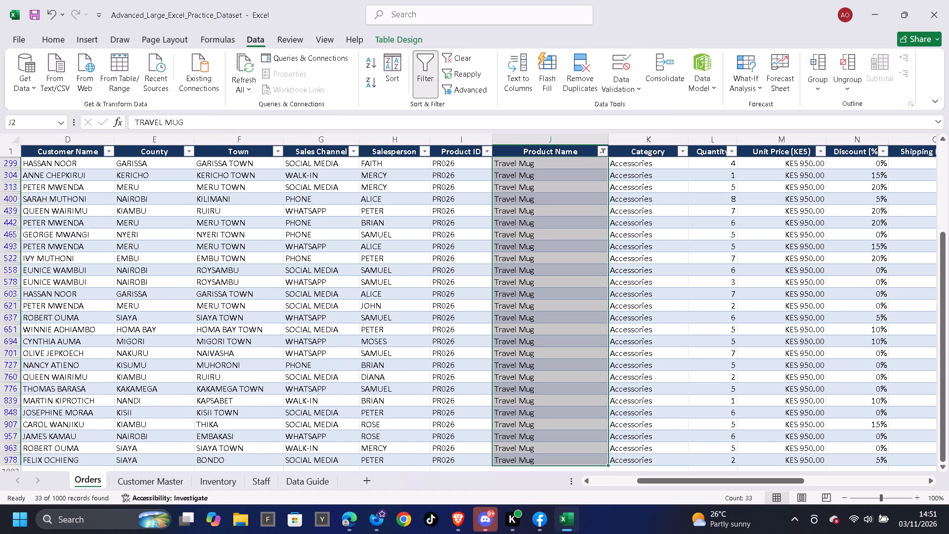
key(ctrl+d)
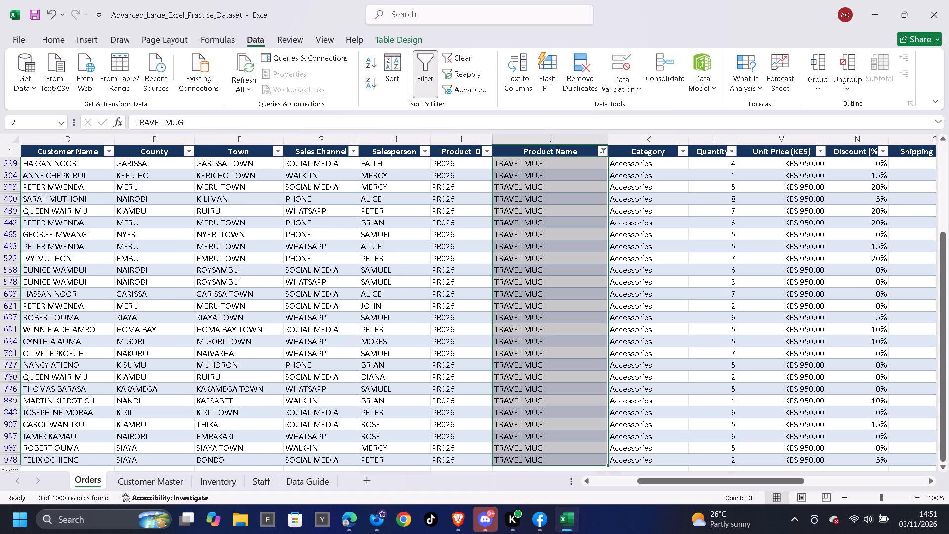
click(469, 58)
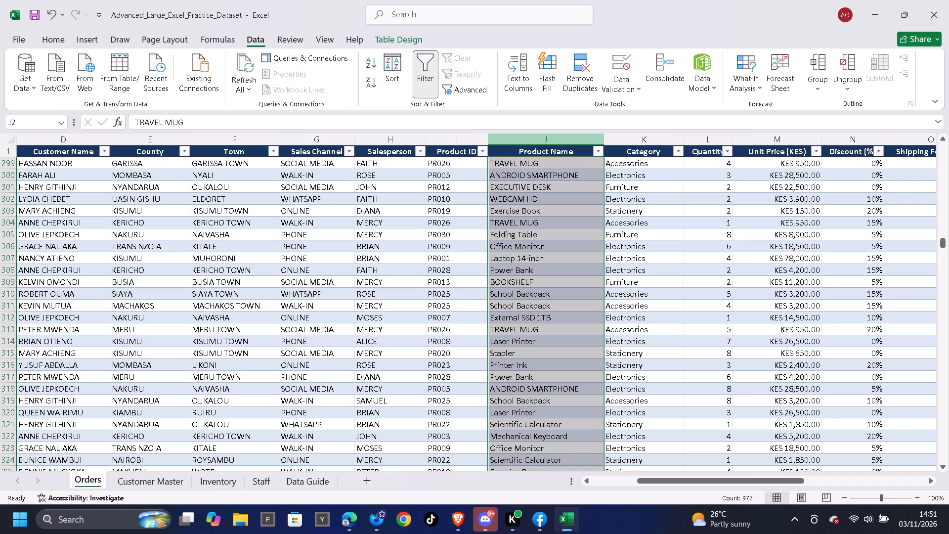
Filter the Product Name column to show only the Sticky Notes Pack entries.
click(597, 151)
click(509, 310)
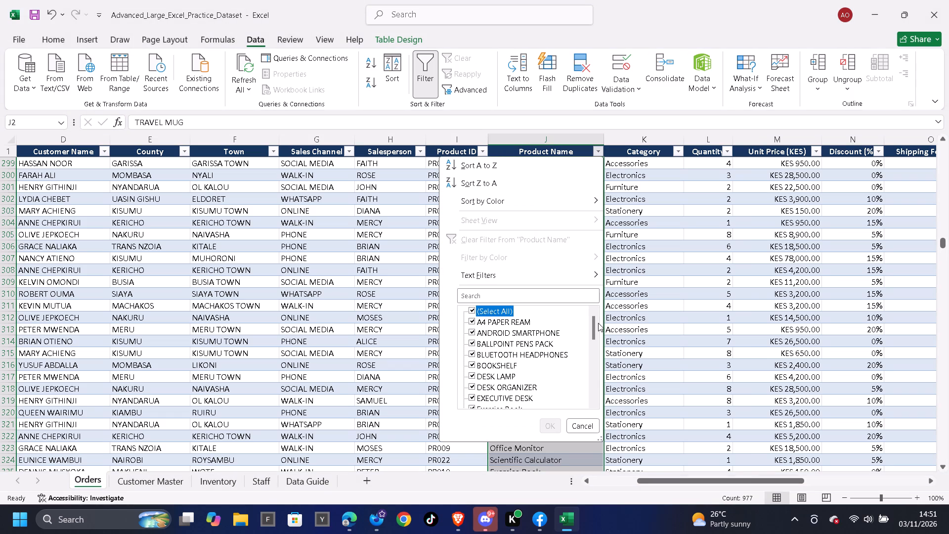
drag(595, 325, 605, 408)
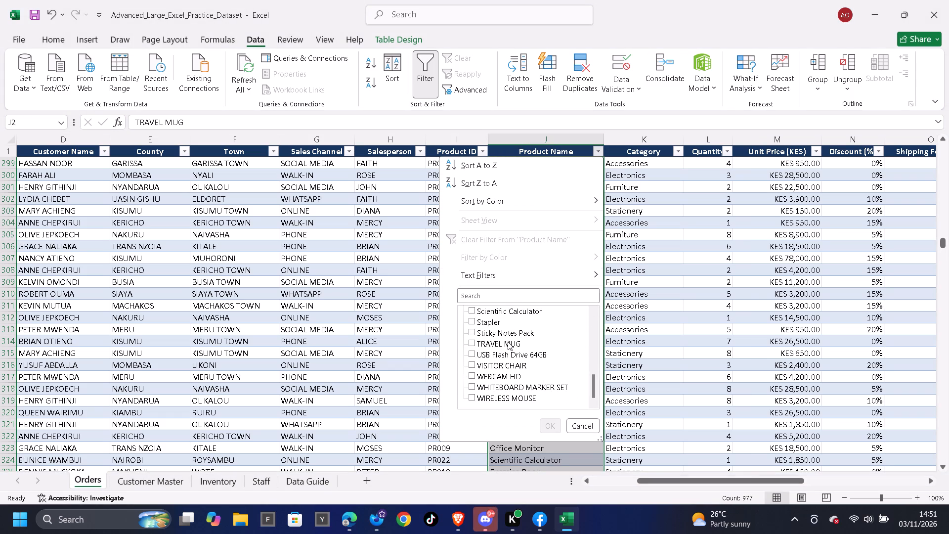
click(509, 330)
click(548, 426)
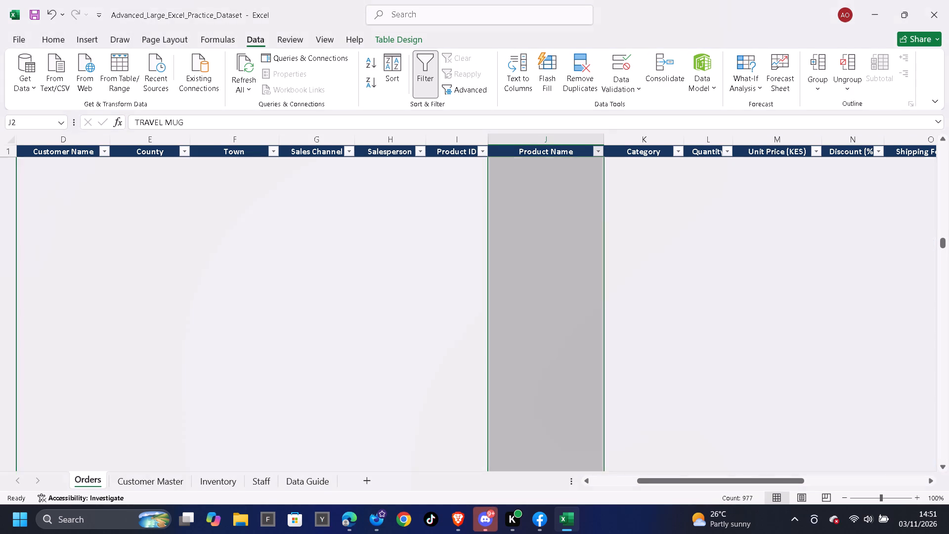
Replace all filtered Sticky Notes Pack entries in the Product Name column with STICKY NOTES PACK and clear the filter.
click(541, 152)
key(Down)
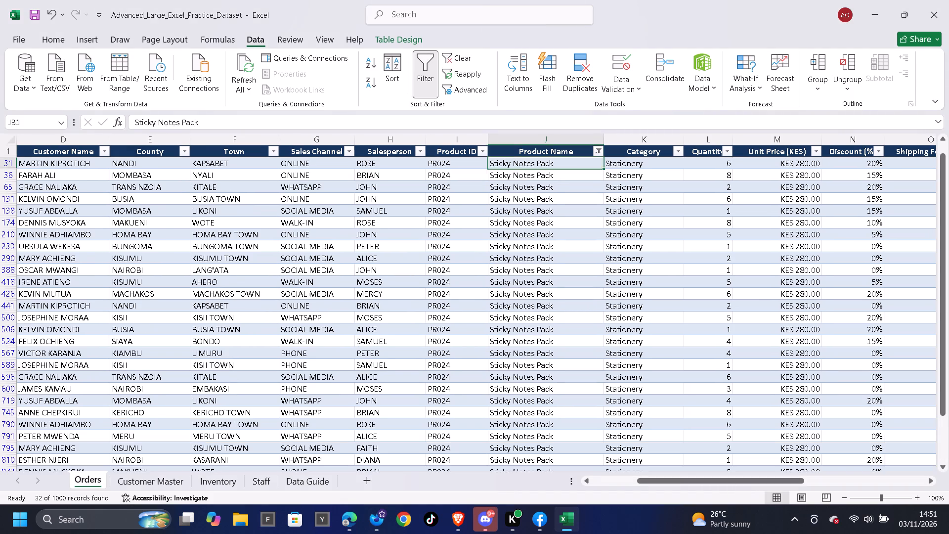
key(Up)
key(Down)
text(STICKY NOTES PACK)
key(Down)
key(Up)
key(ctrl+shift+Down)
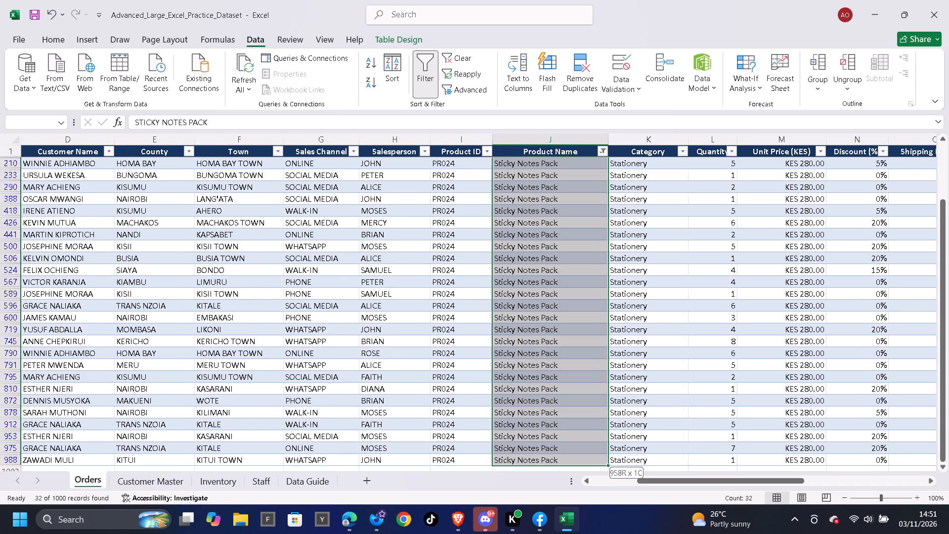
key(ctrl+d)
scroll(541, 152, down, 2)
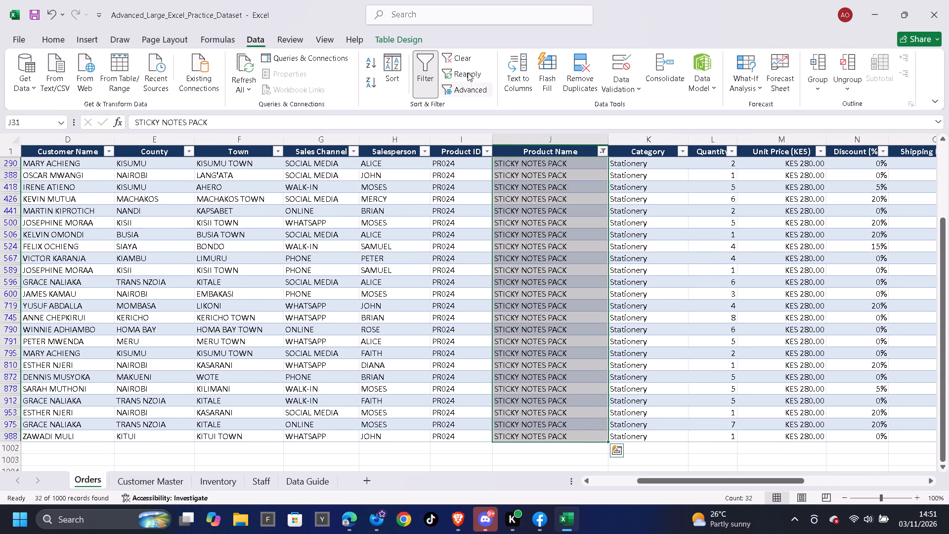
click(460, 55)
Filter the Product Name column to show only the Stapler entries.
click(599, 153)
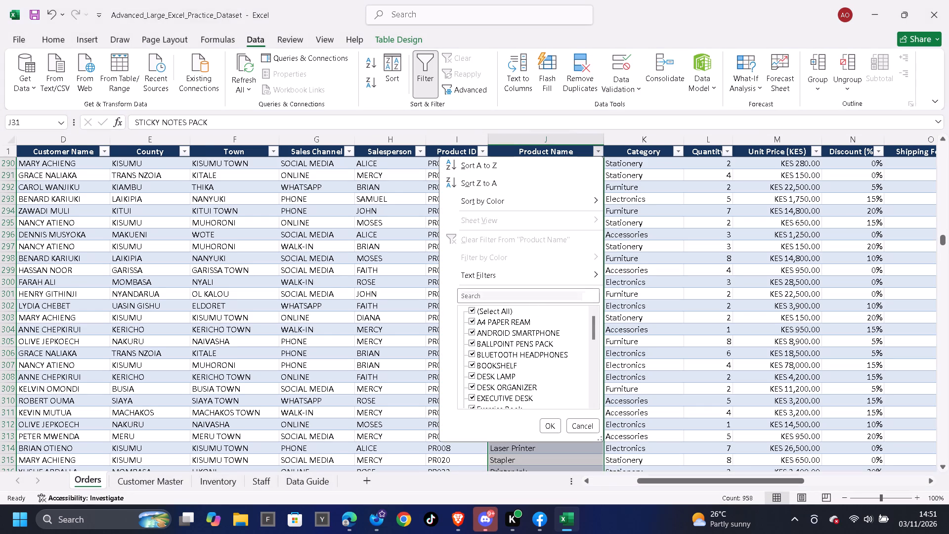
click(479, 309)
drag(596, 324, 596, 407)
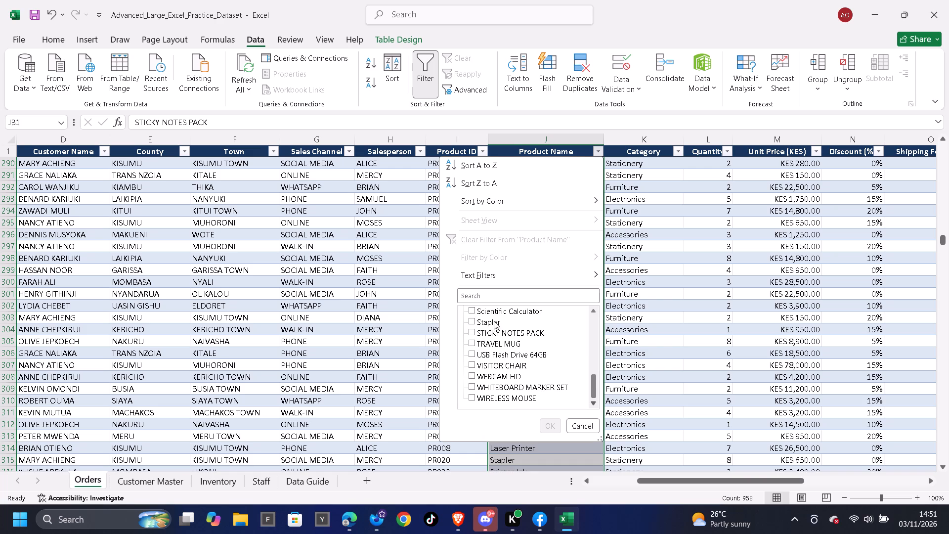
click(493, 321)
click(552, 426)
Replace all filtered Stapler entries in the Product Name column with STAPLER and clear the filter.
click(547, 151)
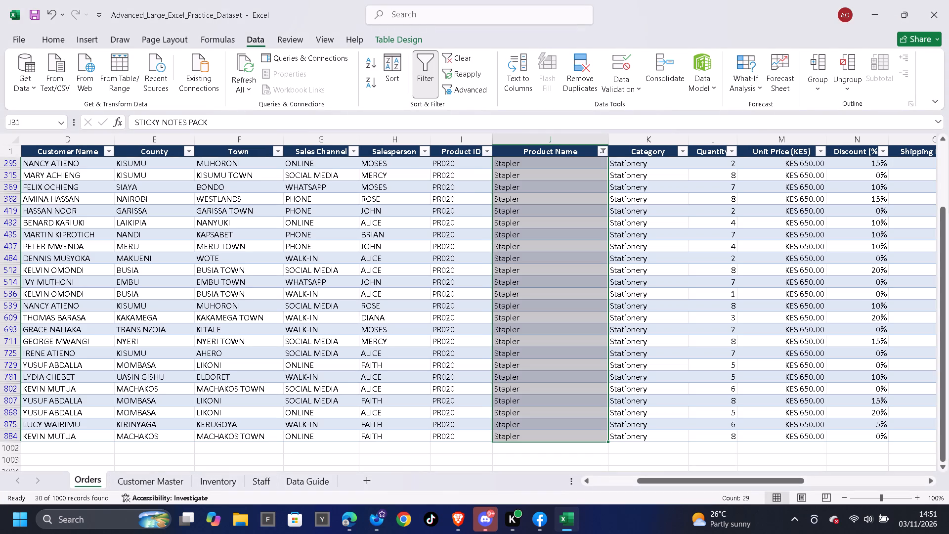
key(Down)
key(Up)
key(Down)
text(STAPLER)
key(Down)
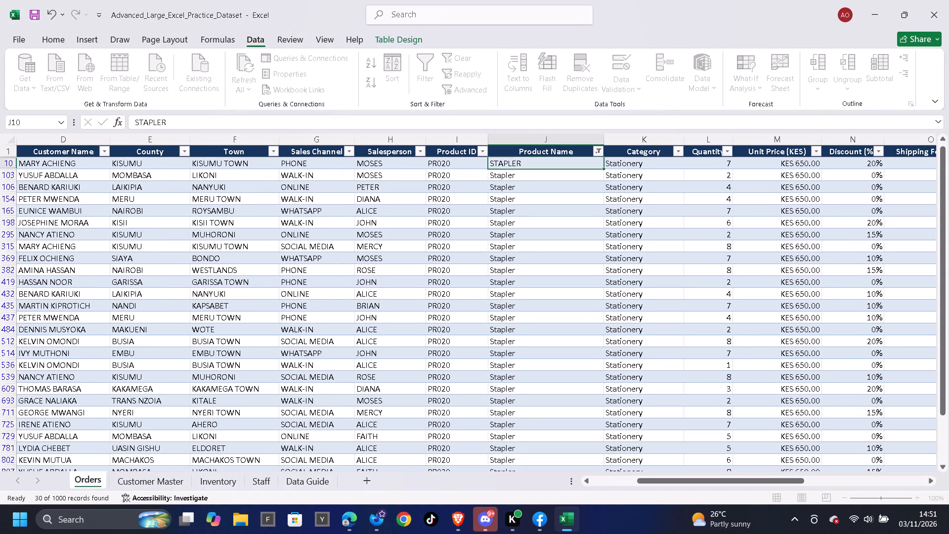
key(Up)
key(ctrl+shift+Down)
key(ctrl+d)
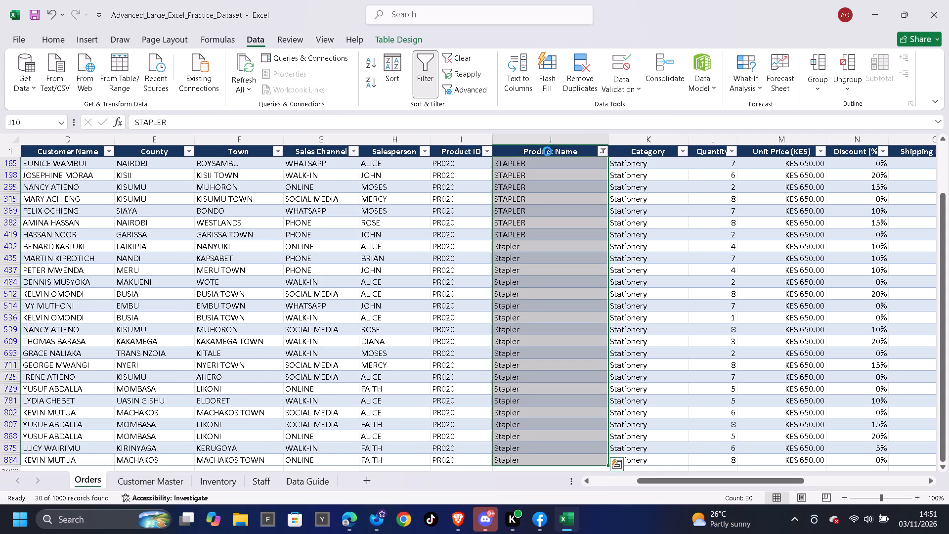
click(462, 61)
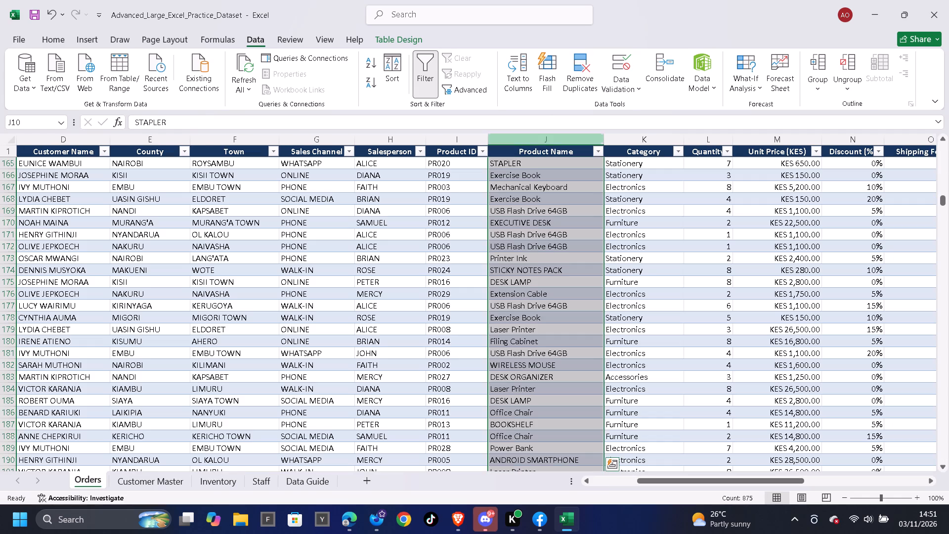
Filter the Product Name column to show only the Exercise Book entries.
click(596, 150)
click(494, 308)
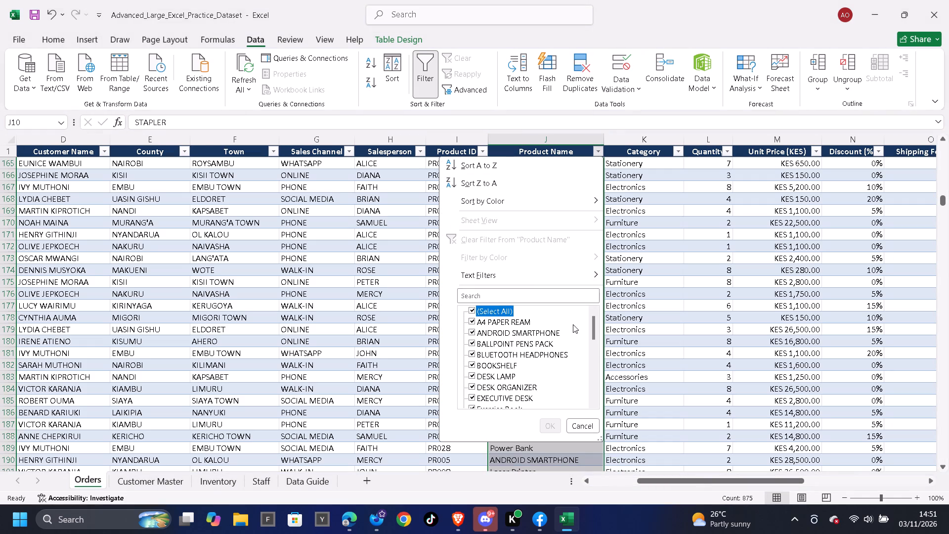
drag(595, 323, 591, 338)
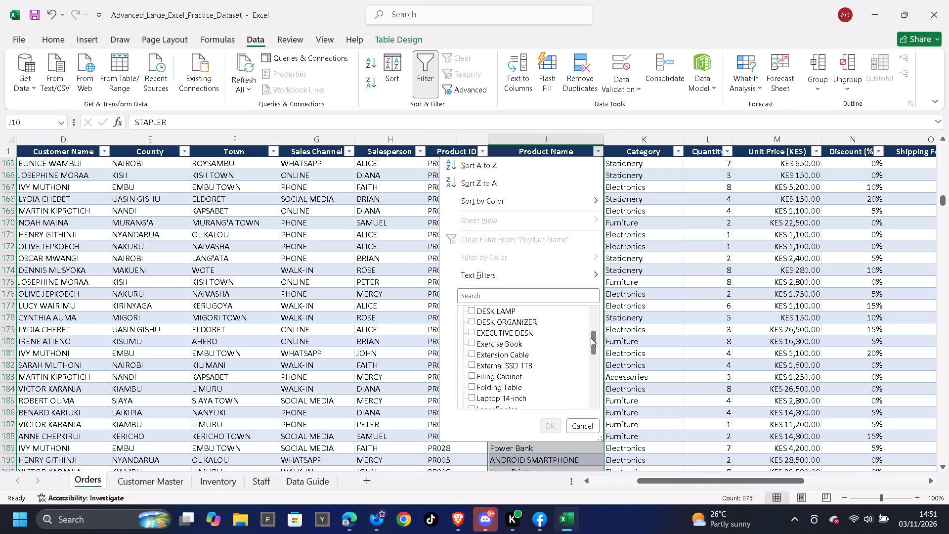
drag(591, 338, 591, 340)
click(515, 343)
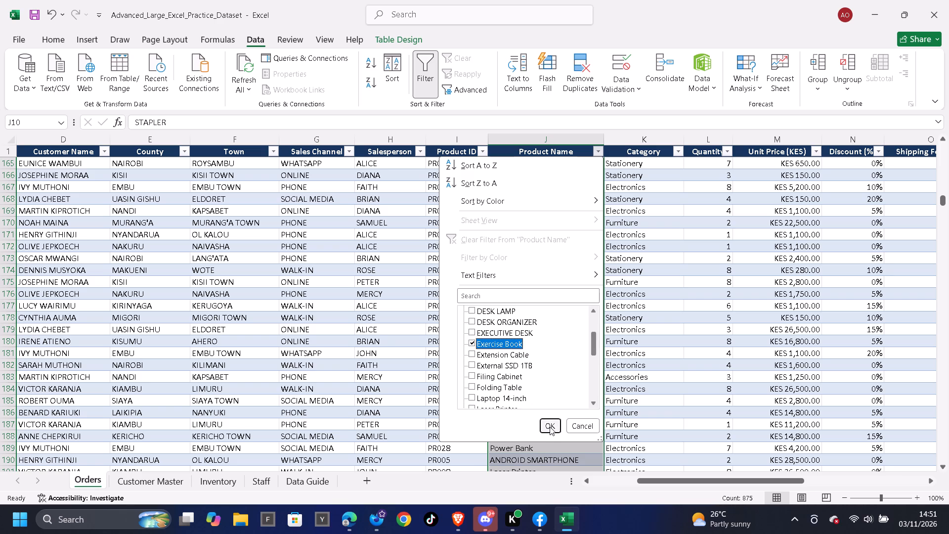
click(550, 427)
Replace all filtered Exercise Book entries in the Product Name column with EXERCISE BOOK and clear the filter.
click(528, 148)
click(530, 155)
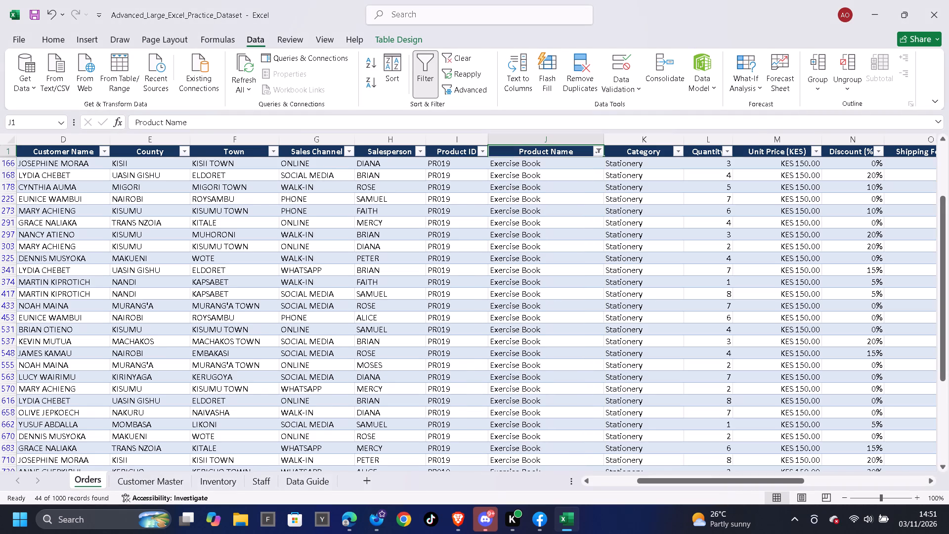
key(Down)
key(Up)
key(Down)
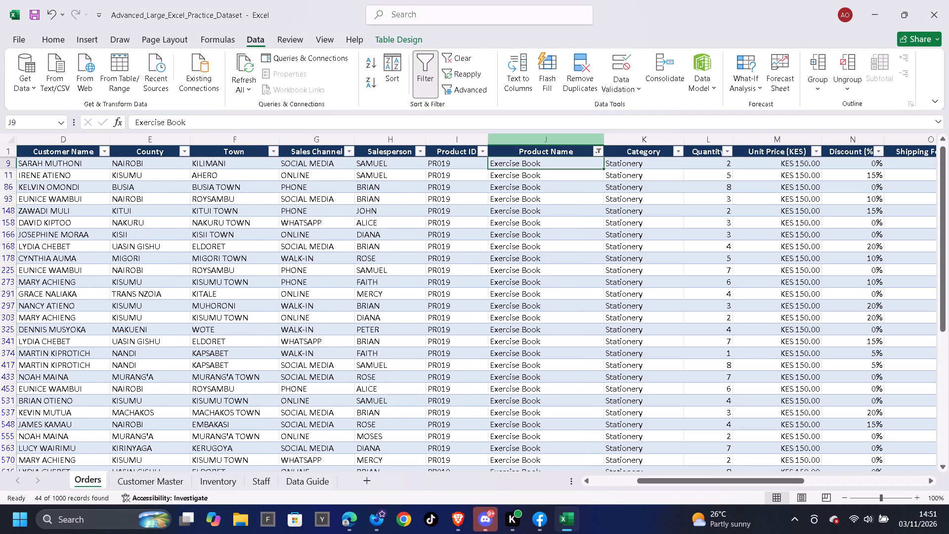
text(EXCERCISE BOOK)
key(Down)
key(Up)
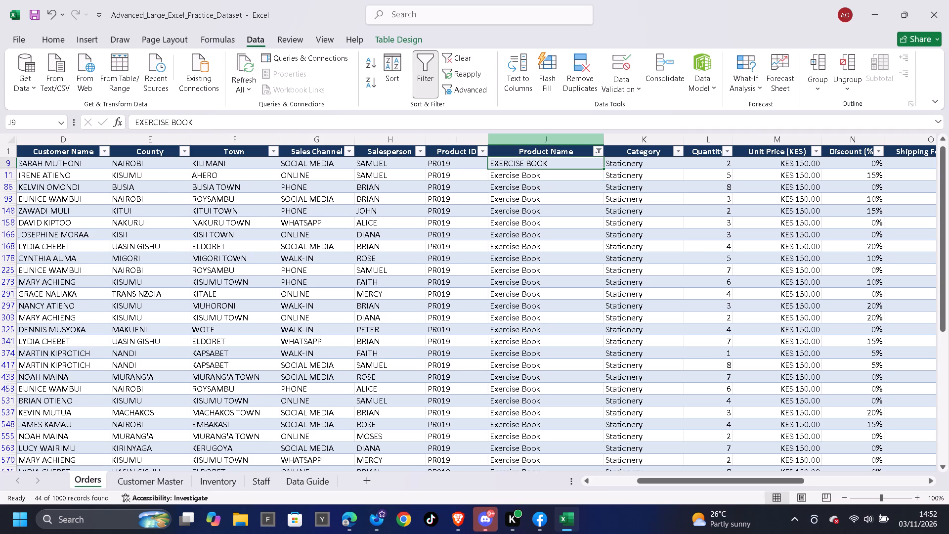
key(ctrl+shift+Down)
key(ctrl+d)
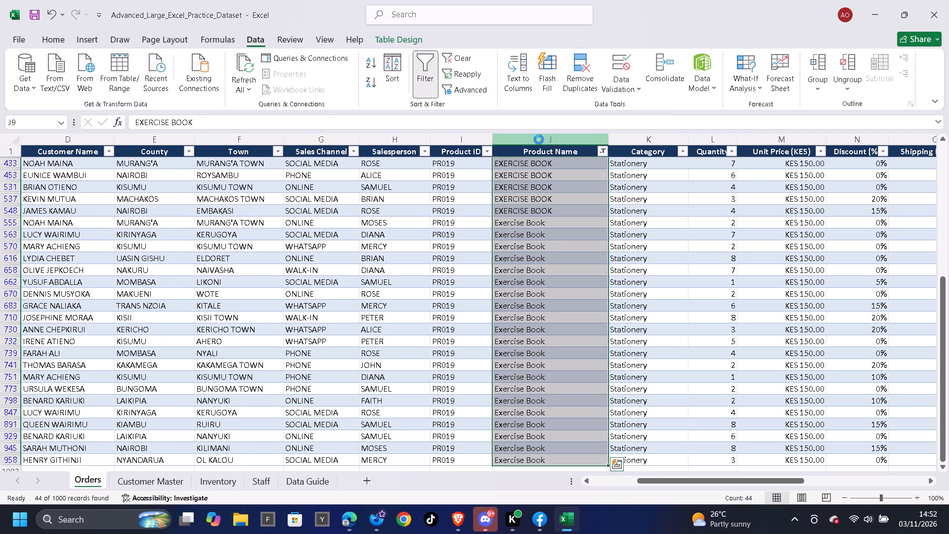
click(471, 60)
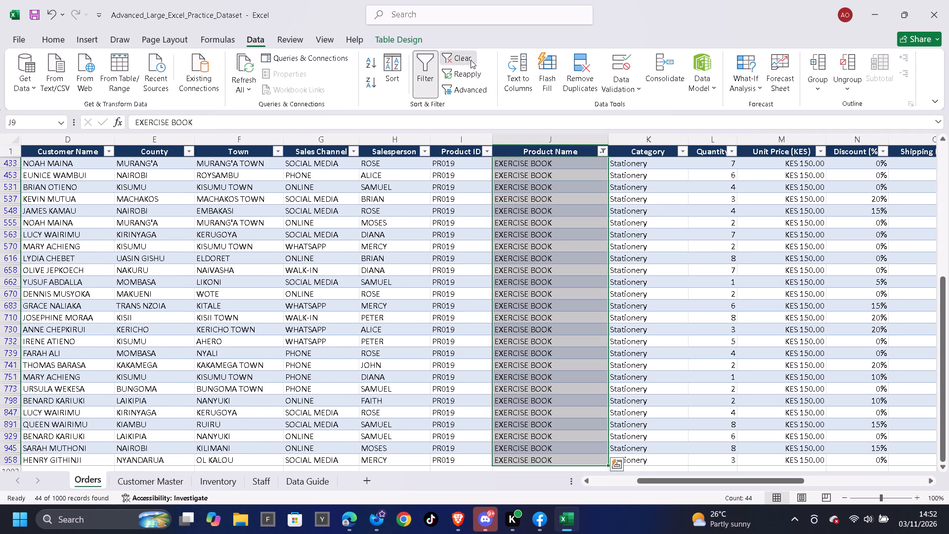
Filter the Product Name column to show only the Scientific Calculator entries.
click(602, 149)
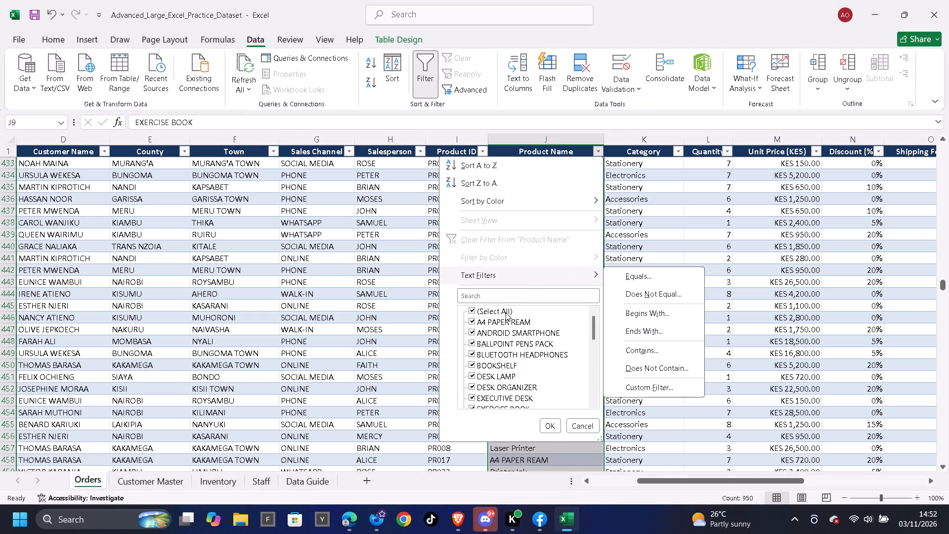
click(504, 309)
drag(592, 329, 601, 402)
click(533, 312)
click(550, 424)
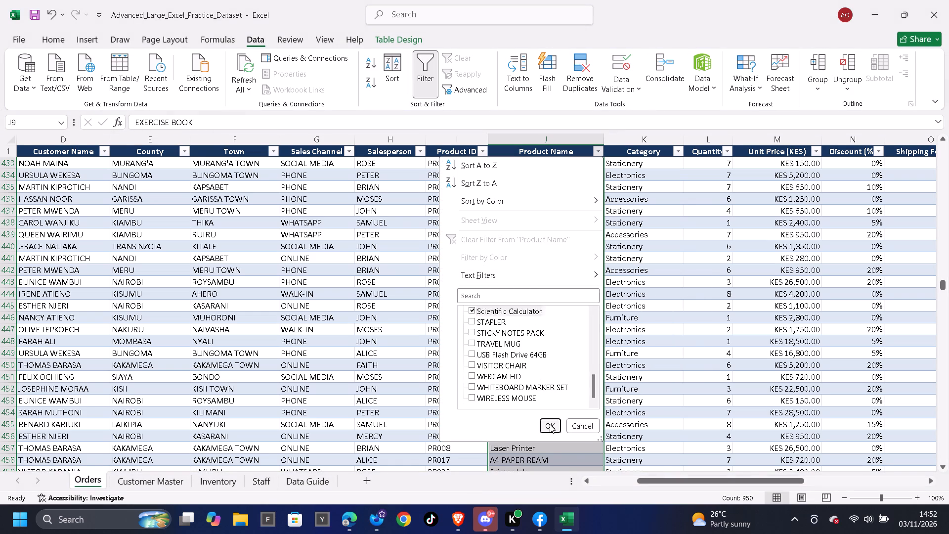
Replace all filtered Scientific Calculator entries in the Product Name column with SCIENTIFIC CALCULATOR and clear the filter.
click(523, 152)
key(Down)
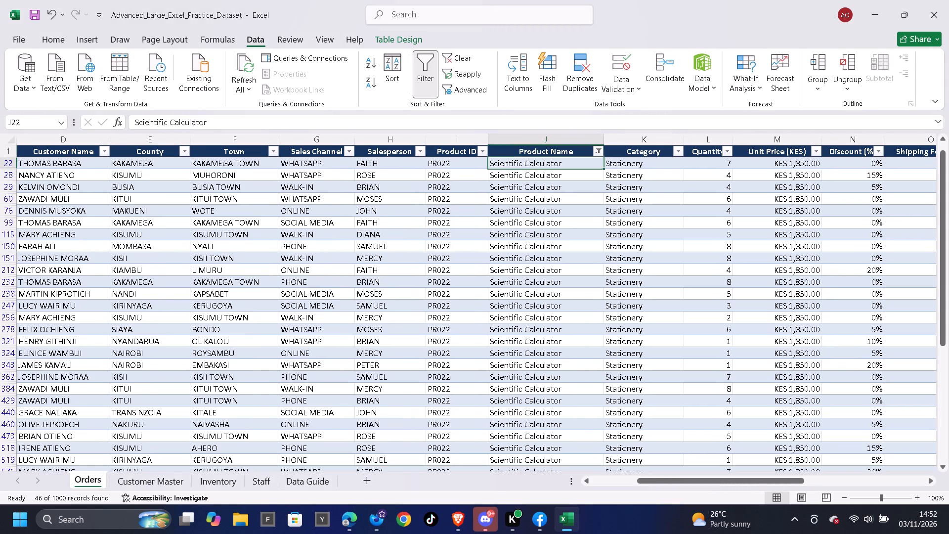
key(Up)
key(Down)
text(SCIENTIFIC)
key(space)
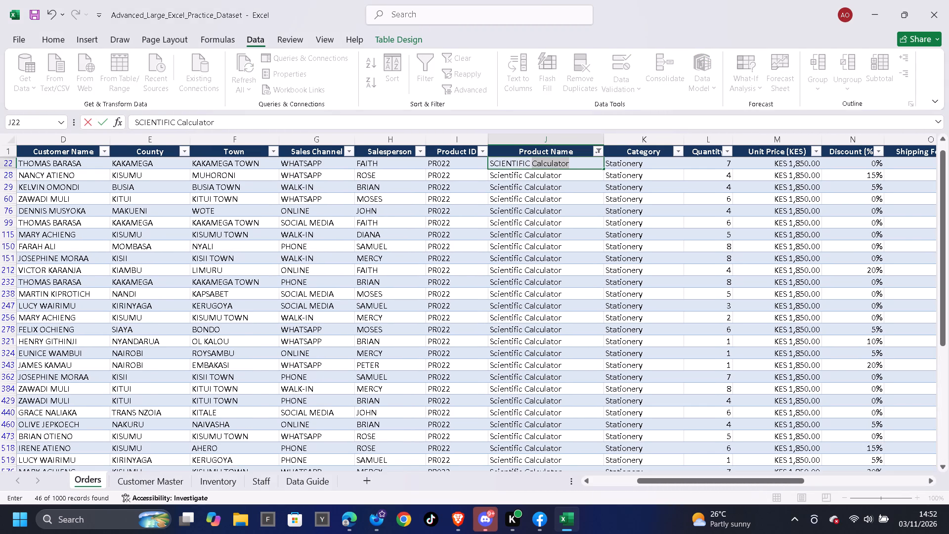
text(CALU)
key(BackSpace)
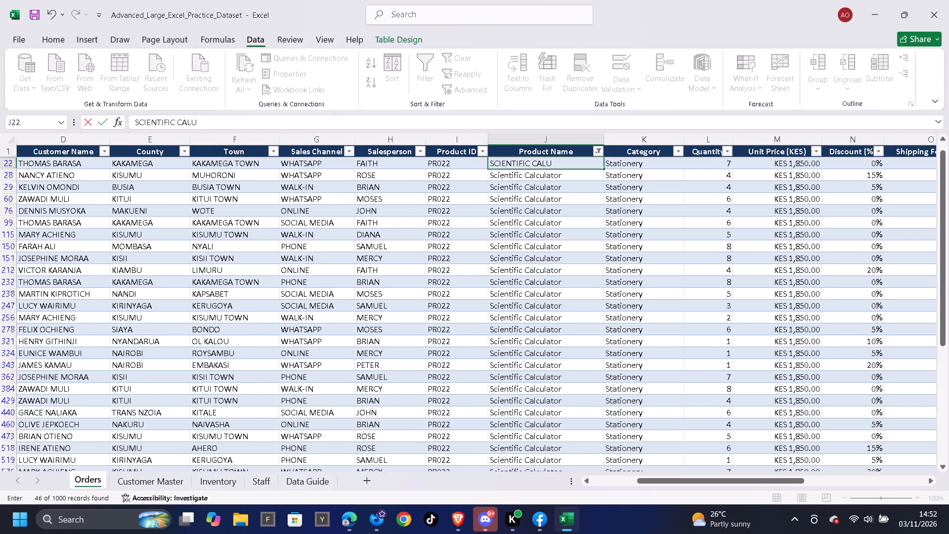
text(CK)
key(BackSpace)
text(ULATOR)
key(Down)
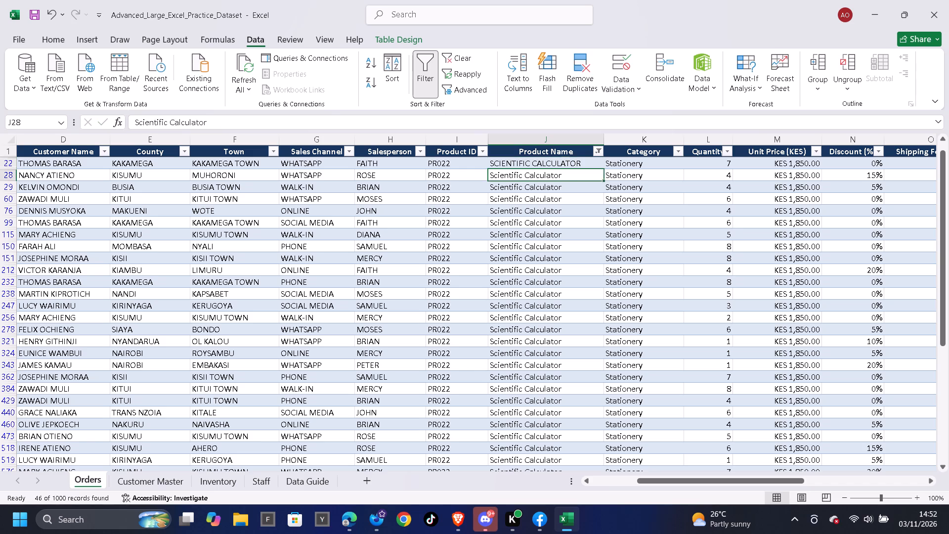
key(Up)
key(ctrl+shift+Down)
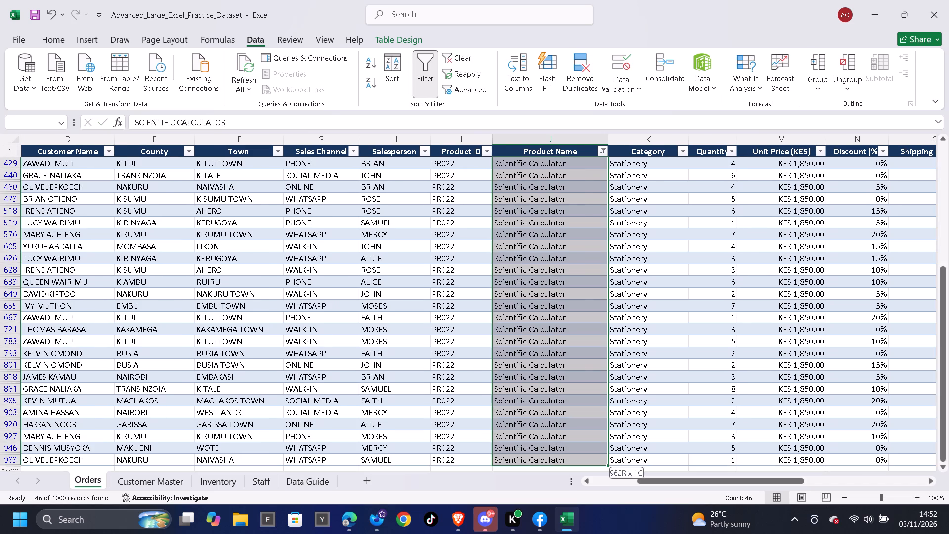
key(ctrl+d)
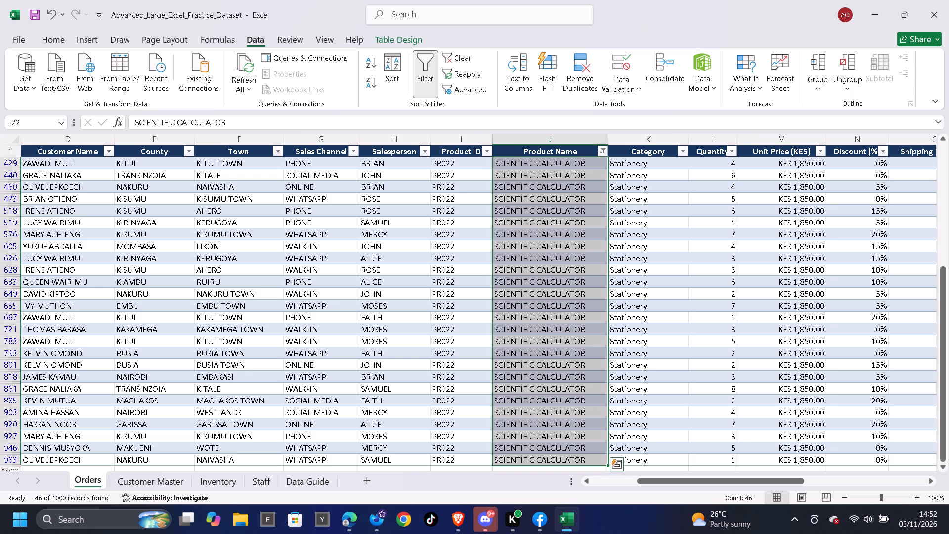
click(461, 54)
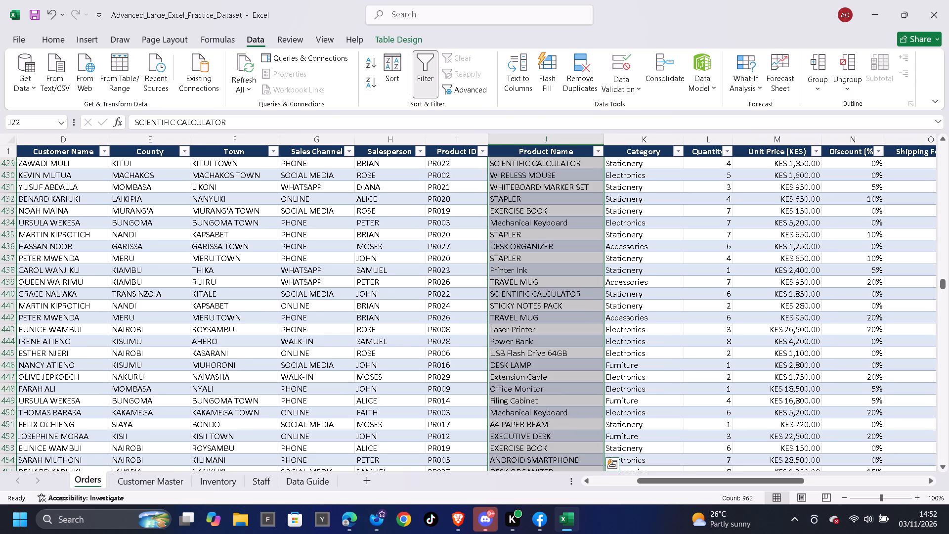
Filter the Product Name column to show only the School Backpack entries.
click(597, 153)
click(500, 309)
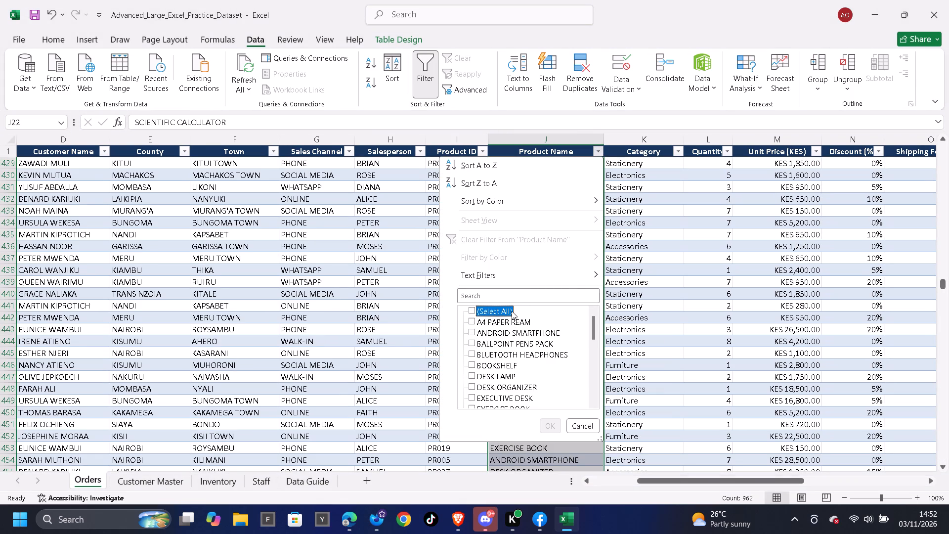
drag(594, 318, 589, 373)
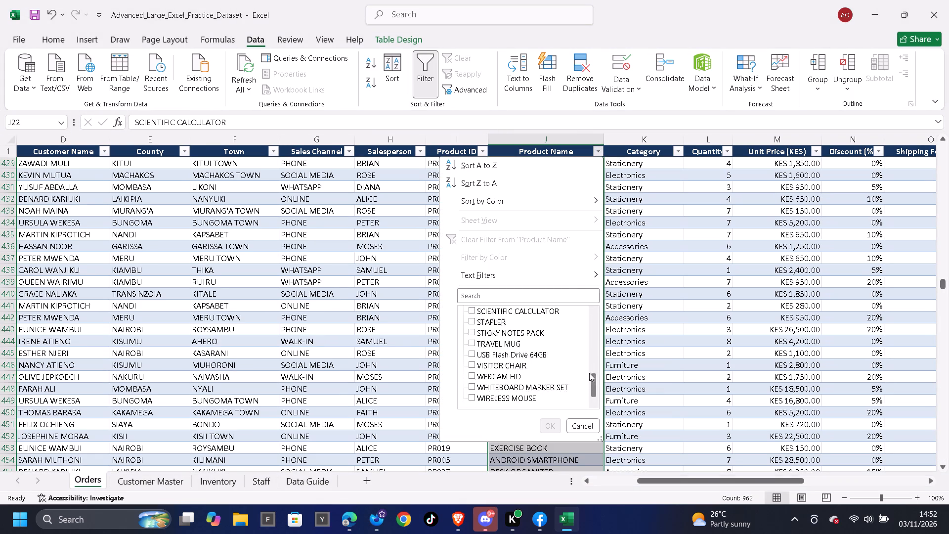
drag(589, 373, 589, 358)
click(503, 375)
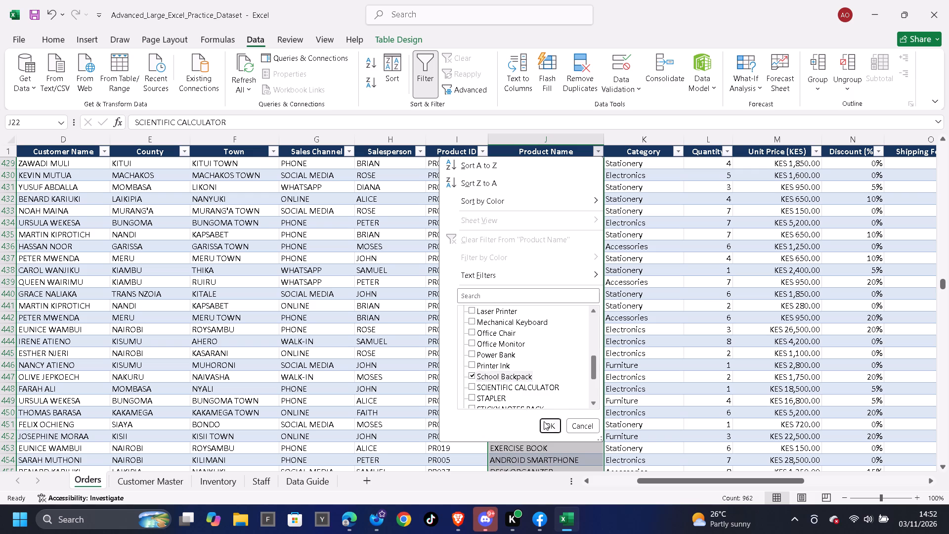
click(549, 421)
Replace all filtered School Backpack entries in the Product Name column with SCHOOL BACKPACK and clear the filter.
click(523, 149)
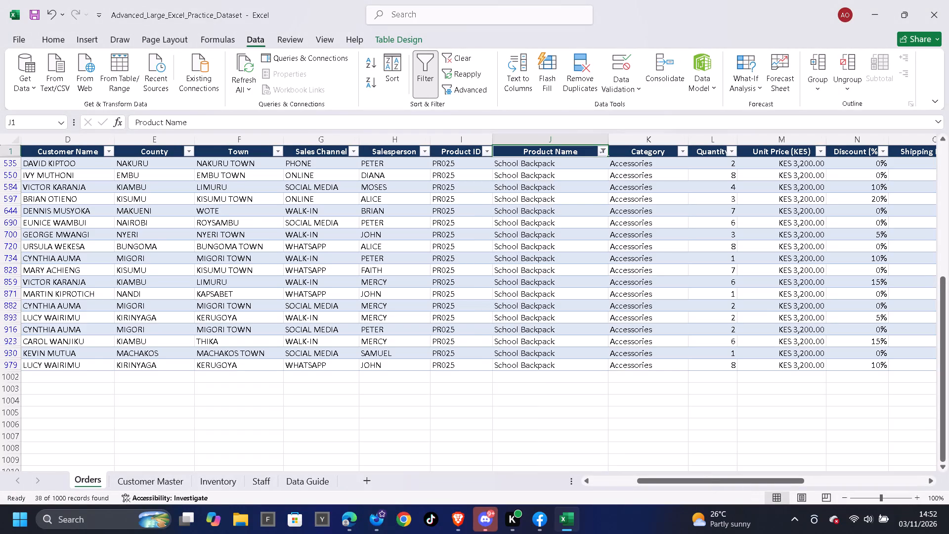
key(Down)
key(Up)
key(Down)
text(SCHO)
text(OL BACK)
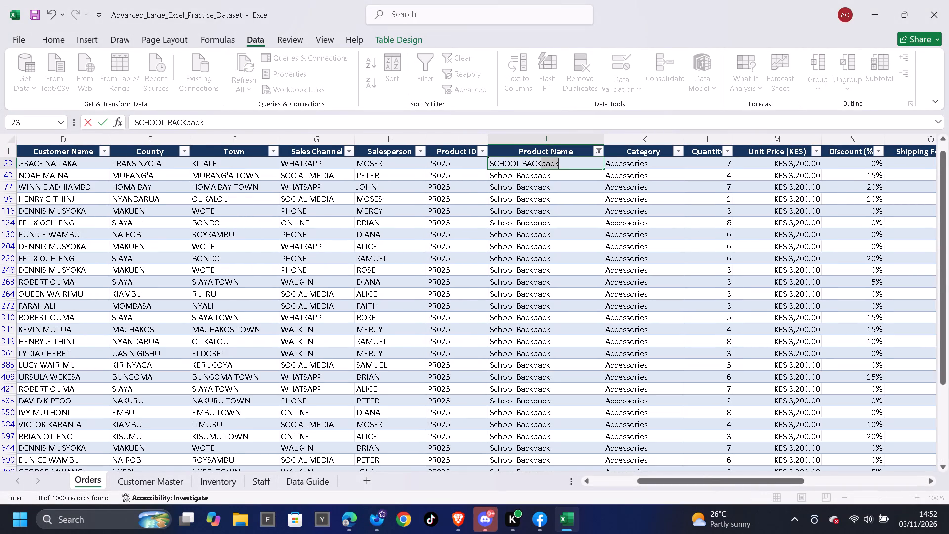
text(PACK)
key(Down)
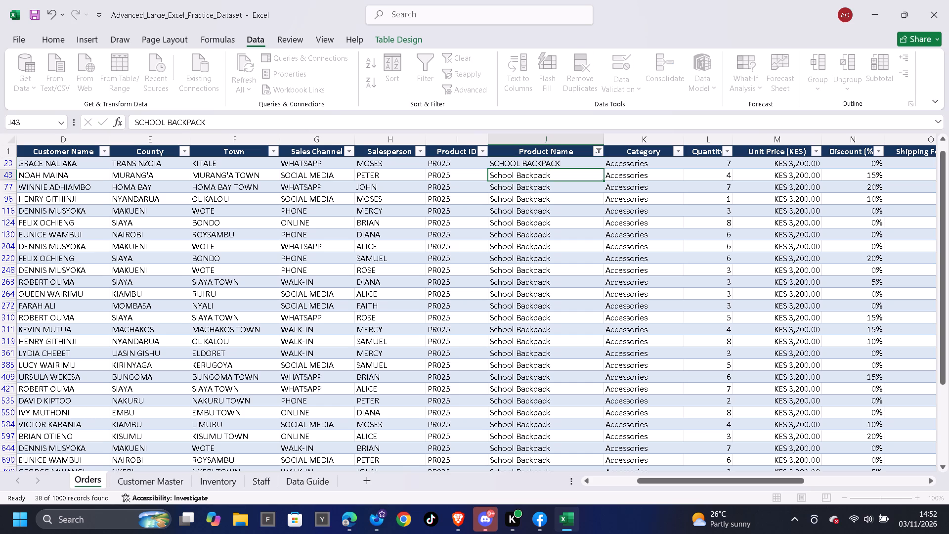
key(Up)
key(ctrl+shift+Down)
key(ctrl+d)
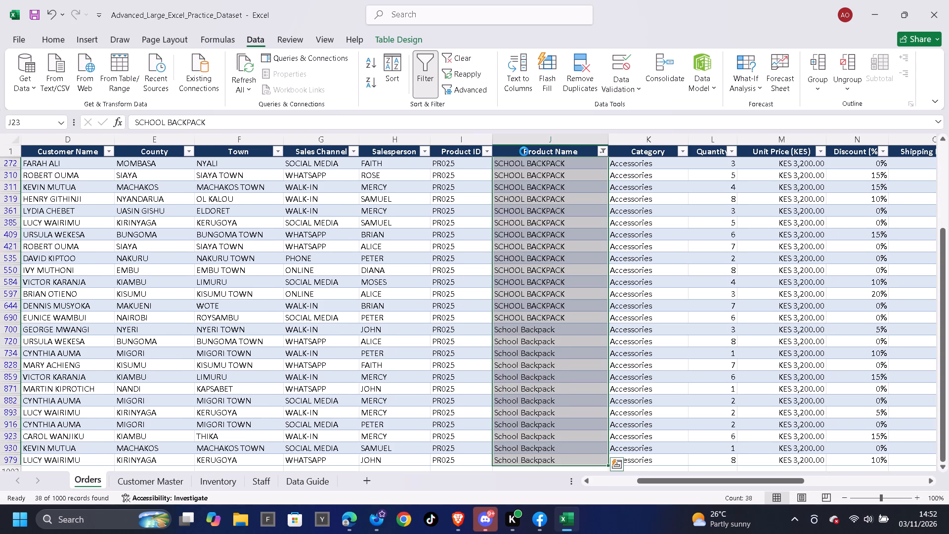
click(474, 61)
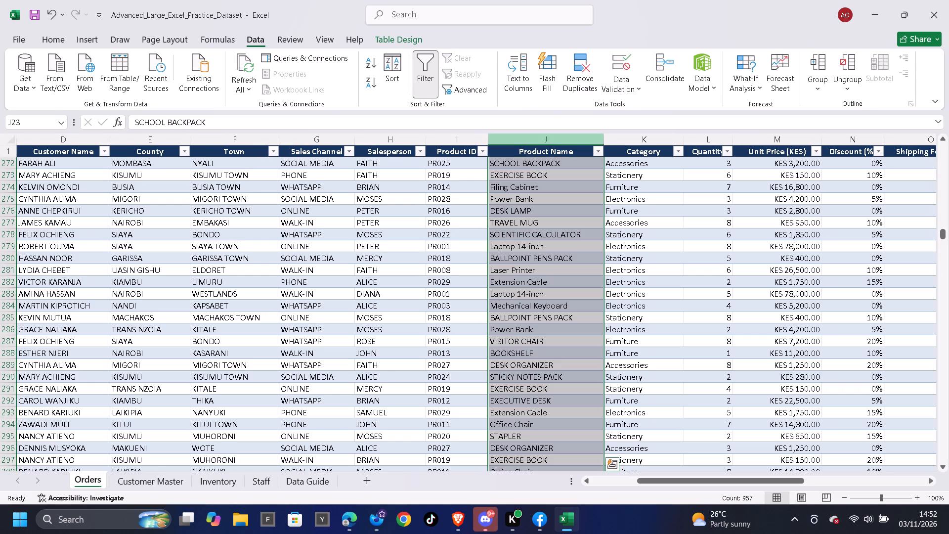
Filter the Product Name column to show only the Printer Ink entries.
click(598, 153)
click(507, 310)
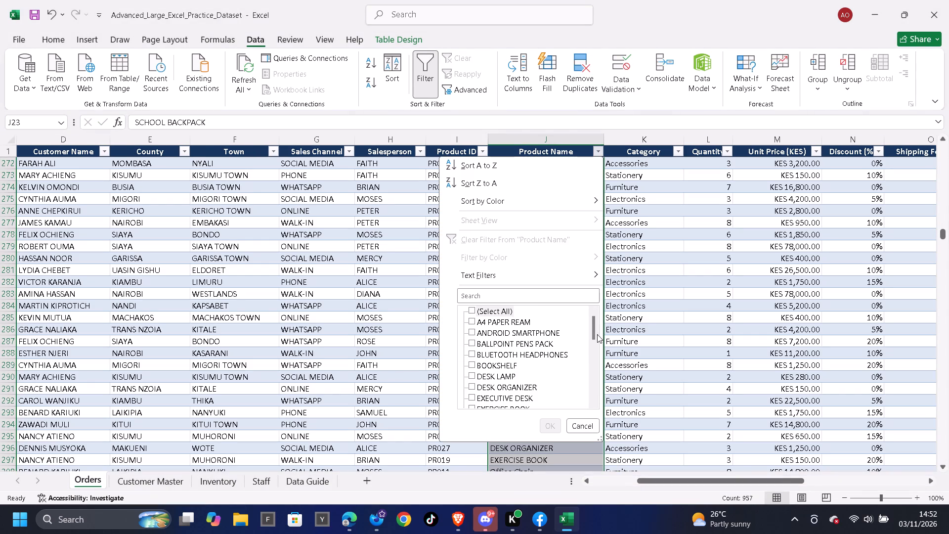
drag(594, 327, 602, 399)
drag(598, 376, 598, 370)
drag(596, 370, 596, 363)
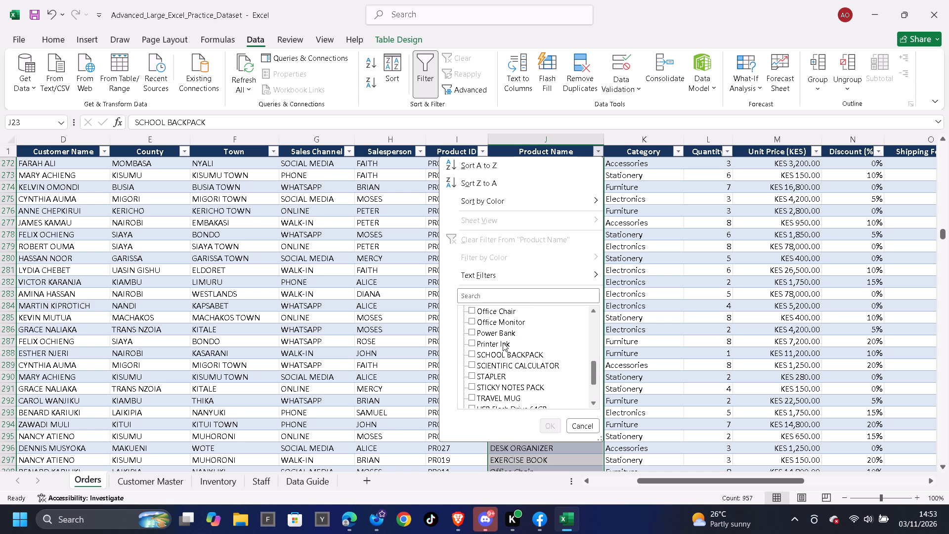
click(503, 343)
click(552, 426)
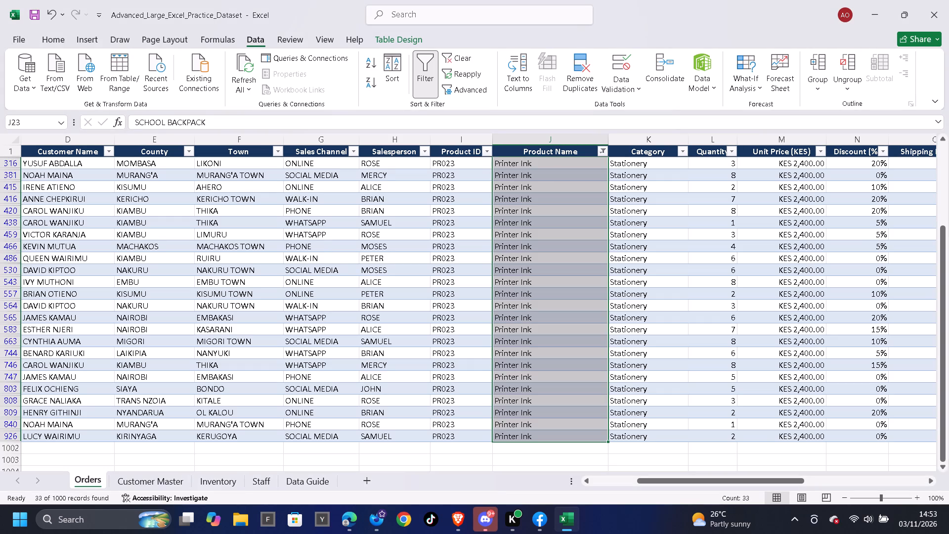
Replace all filtered Printer Ink entries in the Product Name column with PRINTER INK and clear the filter.
click(545, 153)
key(Down)
key(Up)
key(Down)
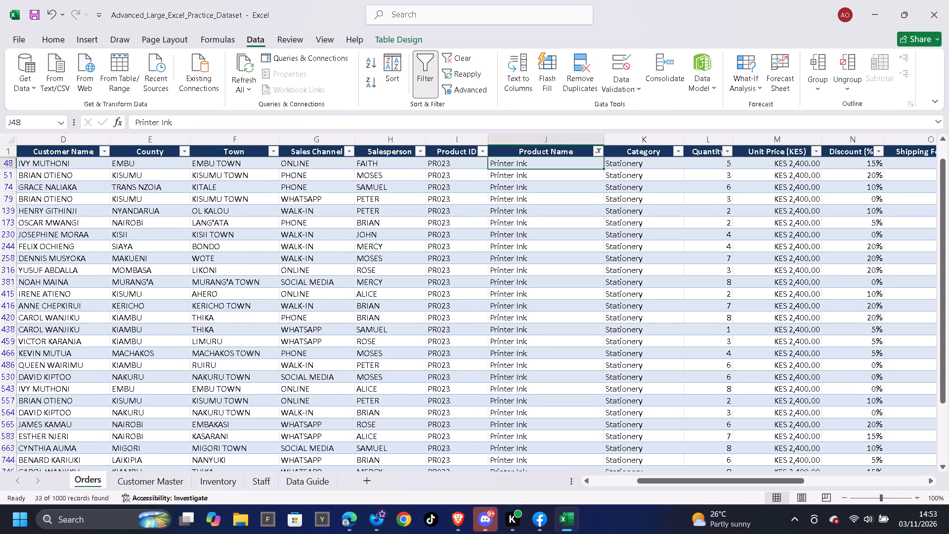
text(PTI)
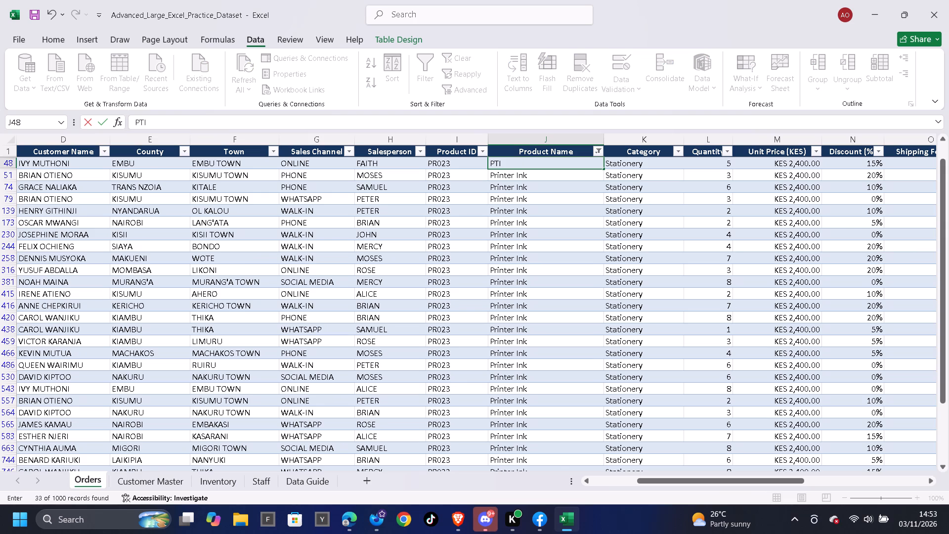
key(BackSpace)
key(BackSpace)
text(RINTER INK)
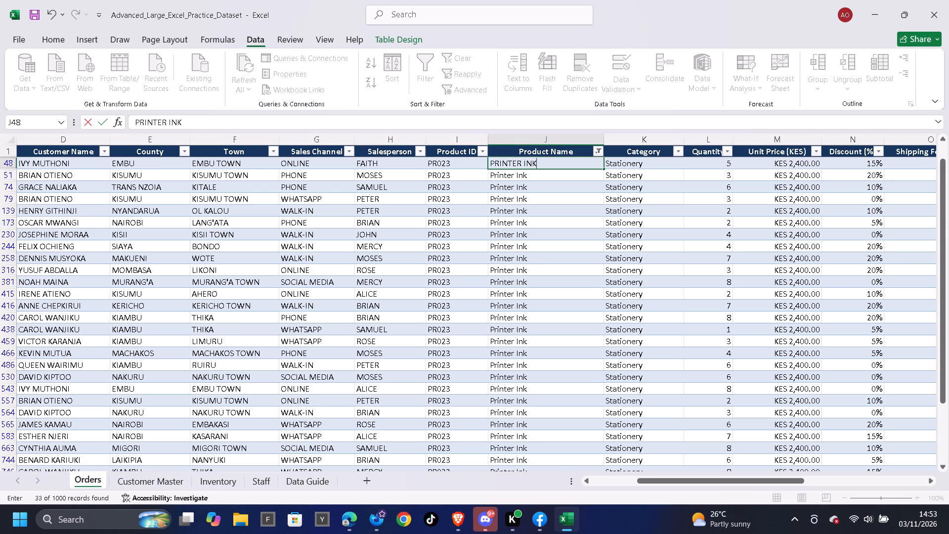
key(Down)
key(Up)
key(ctrl+shift+Down)
key(ctrl+d)
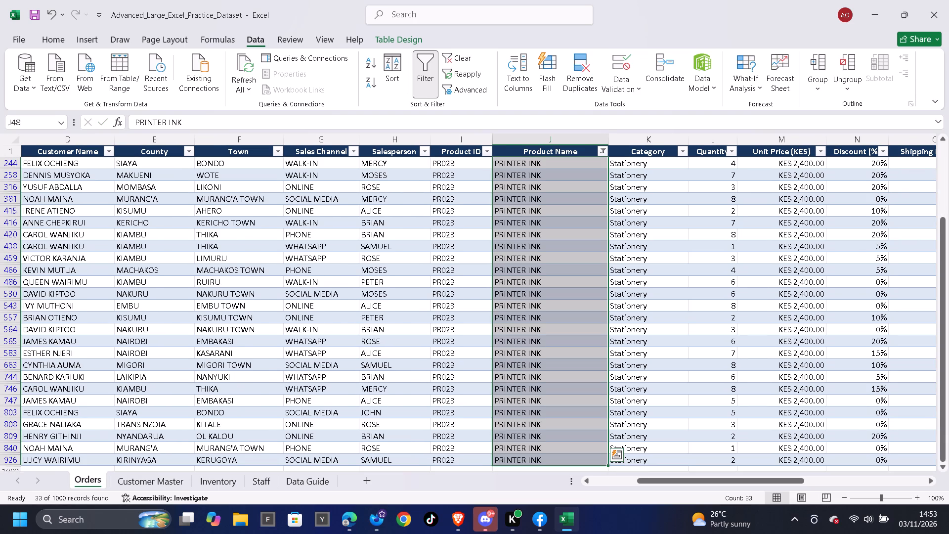
click(470, 54)
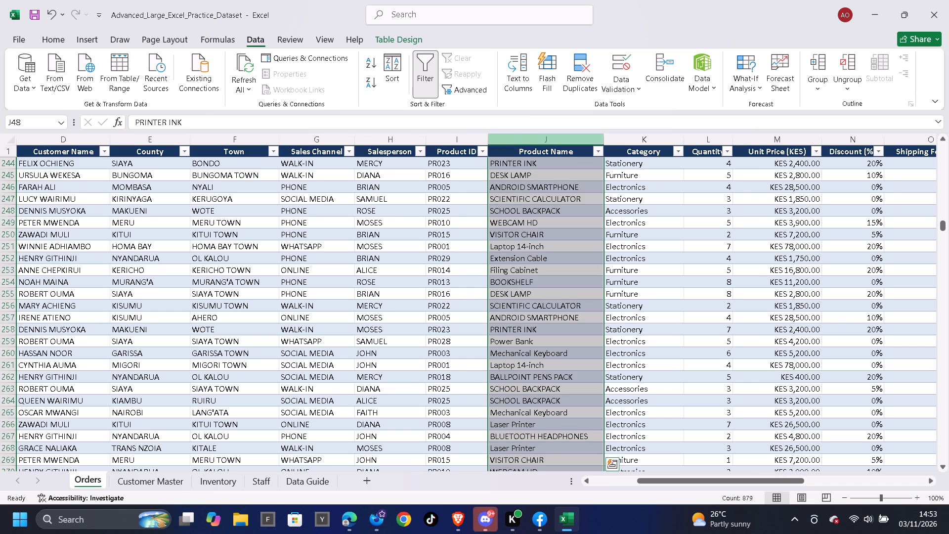
Filter the Product Name column to show only the Office Chair entries.
click(597, 151)
click(510, 308)
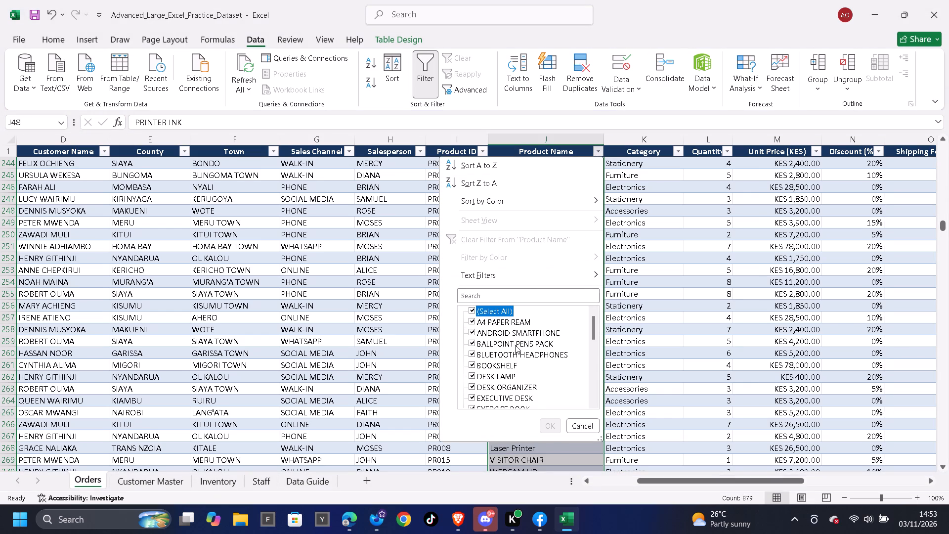
scroll(515, 351, down, 4)
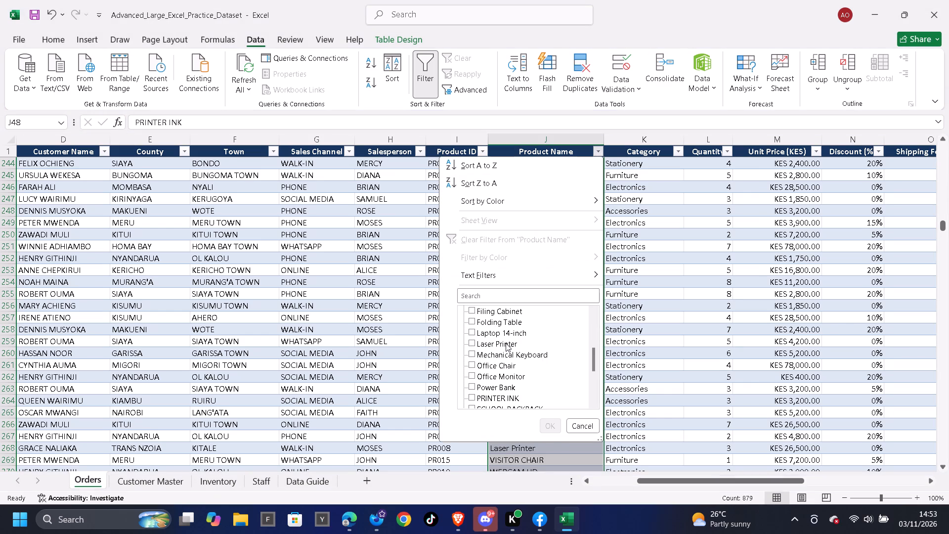
click(509, 368)
click(550, 427)
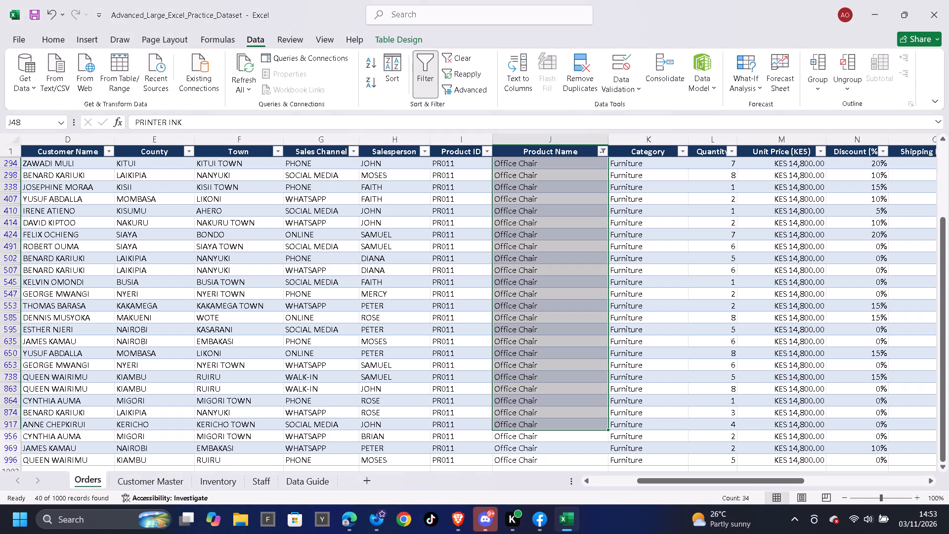
Replace all filtered Office Chair entries in the Product Name column with OFFICE CHAIR and clear the filter.
click(536, 148)
click(536, 151)
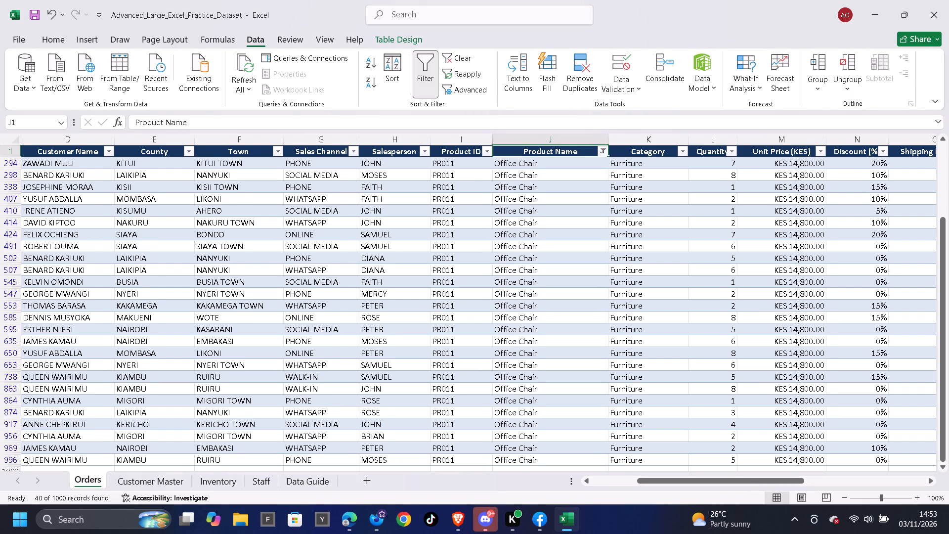
key(Down)
key(Up)
key(Down)
text(OFFICE CHAIR)
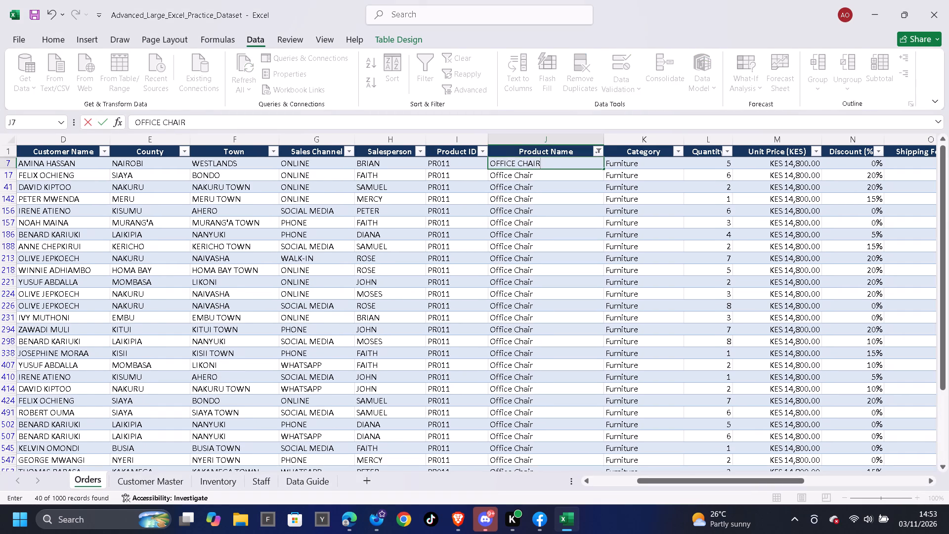
key(Down)
key(Up)
key(ctrl+shift+Down)
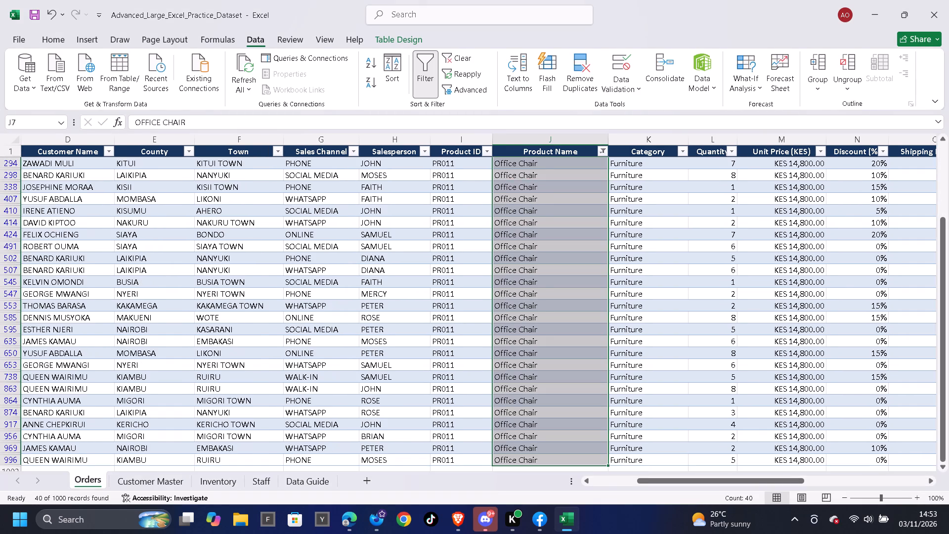
key(ctrl+d)
click(460, 56)
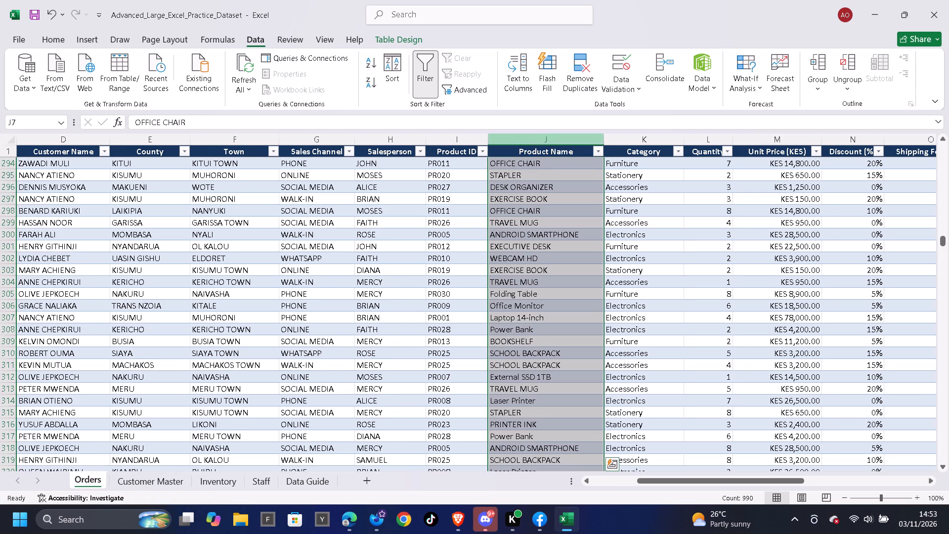
Filter the Product Name column to show only the Office Monitor entries.
click(597, 152)
click(515, 311)
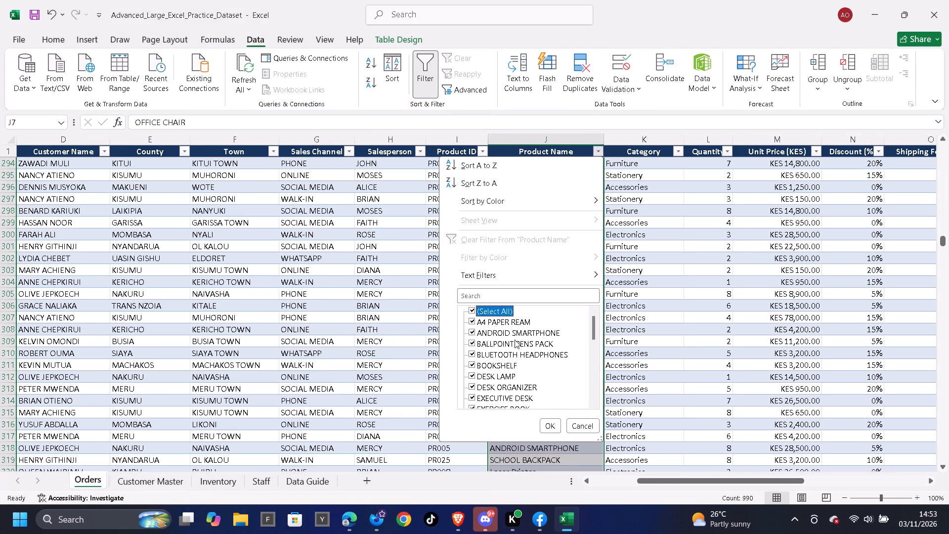
scroll(515, 343, down, 4)
scroll(509, 367, up, 10)
click(489, 312)
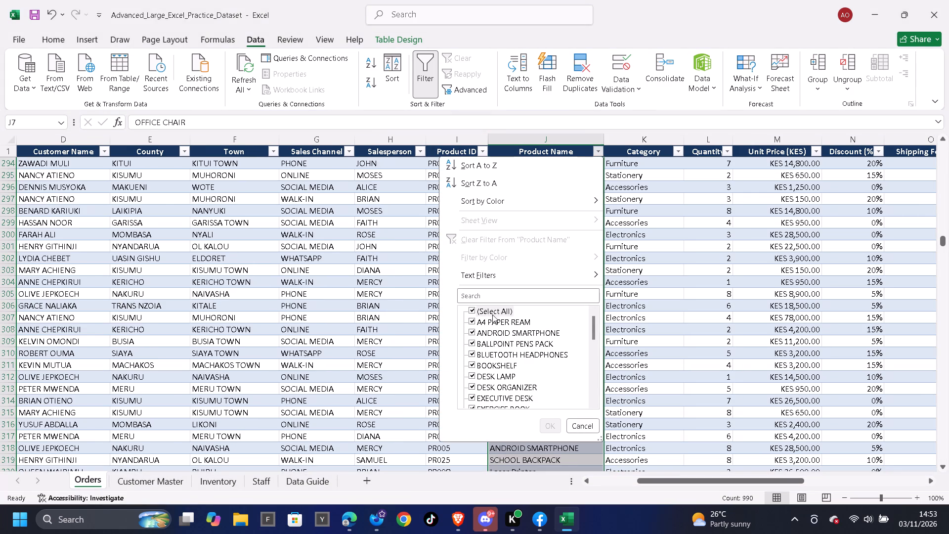
scroll(502, 343, down, 16)
scroll(505, 353, up, 6)
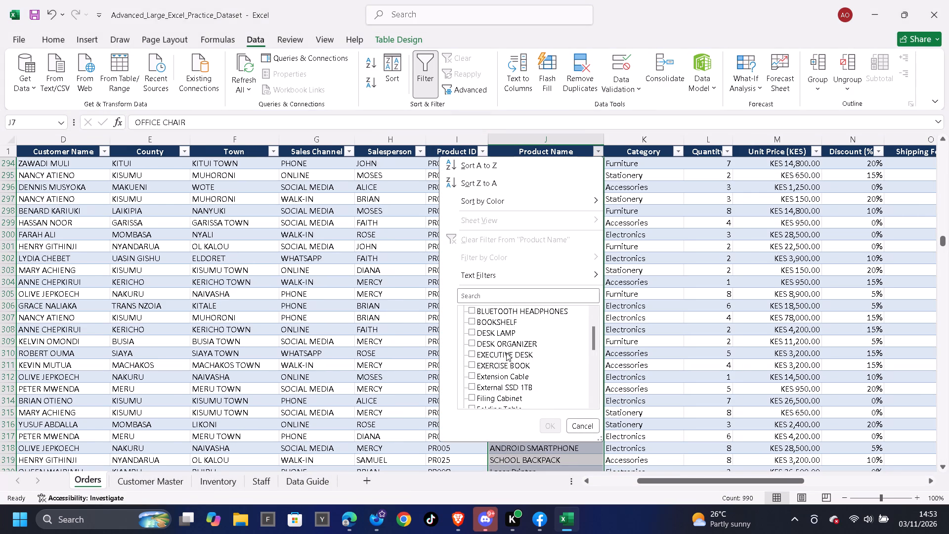
scroll(506, 353, up, 2)
scroll(505, 352, down, 7)
scroll(503, 338, up, 2)
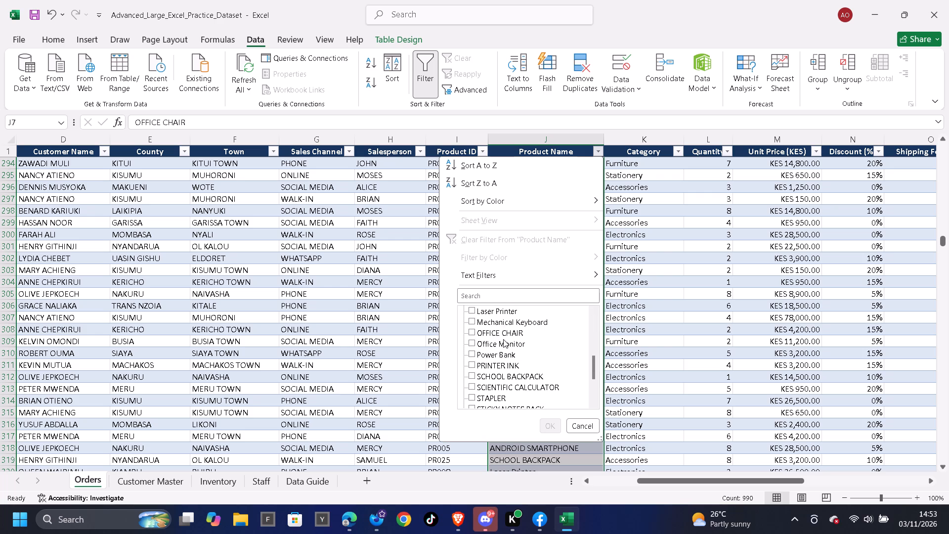
click(501, 346)
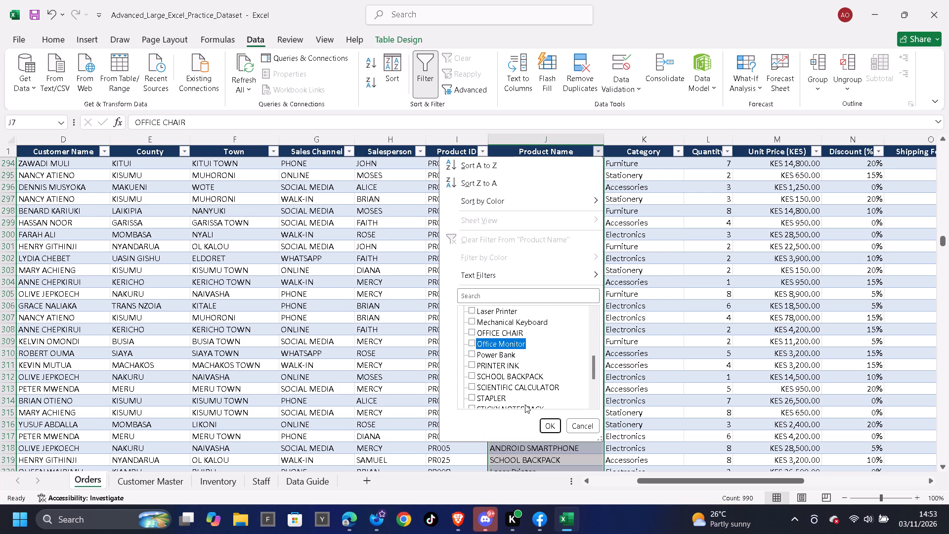
click(546, 426)
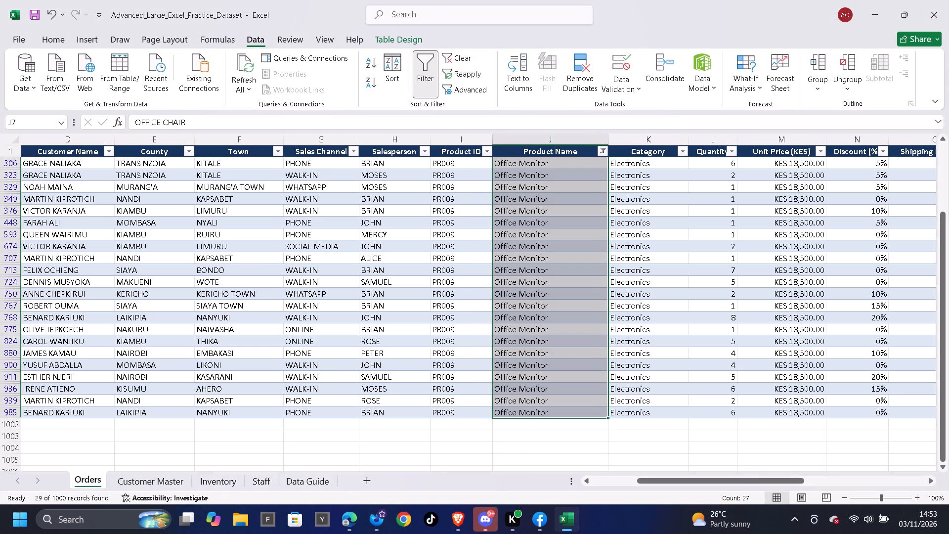
Replace all filtered Office Monitor entries in the Product Name column with OFFICE MONITOR and clear the filter.
click(524, 155)
key(Down)
key(Up)
key(Down)
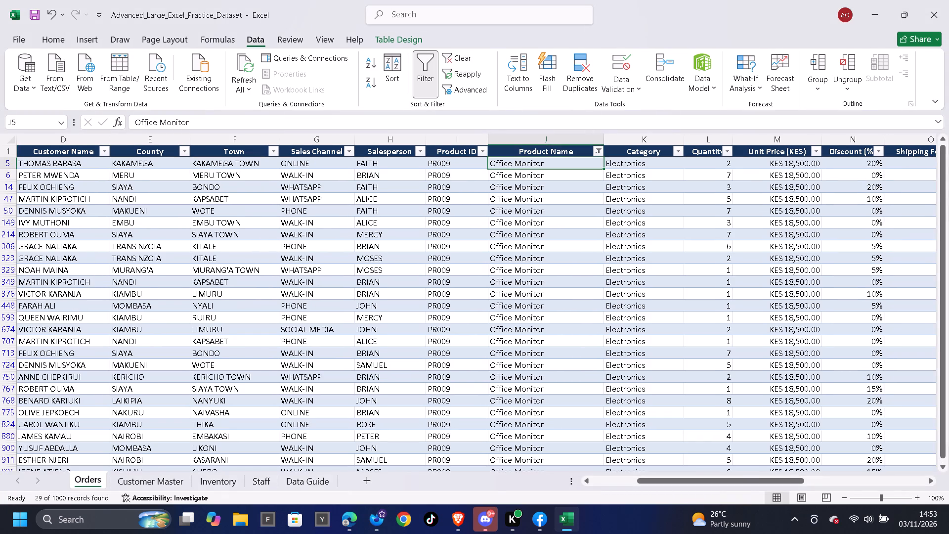
text(OFFIC)
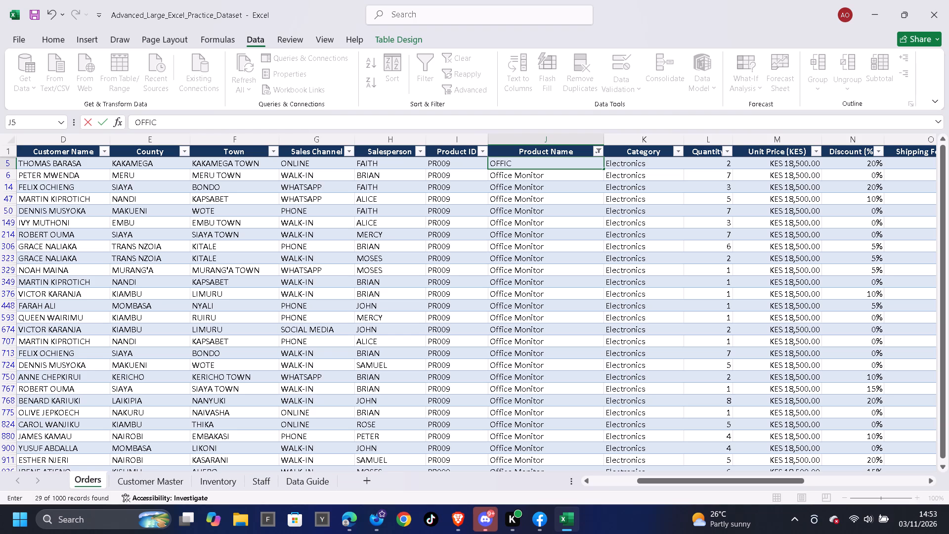
text(E MONITOR)
key(Down)
key(Up)
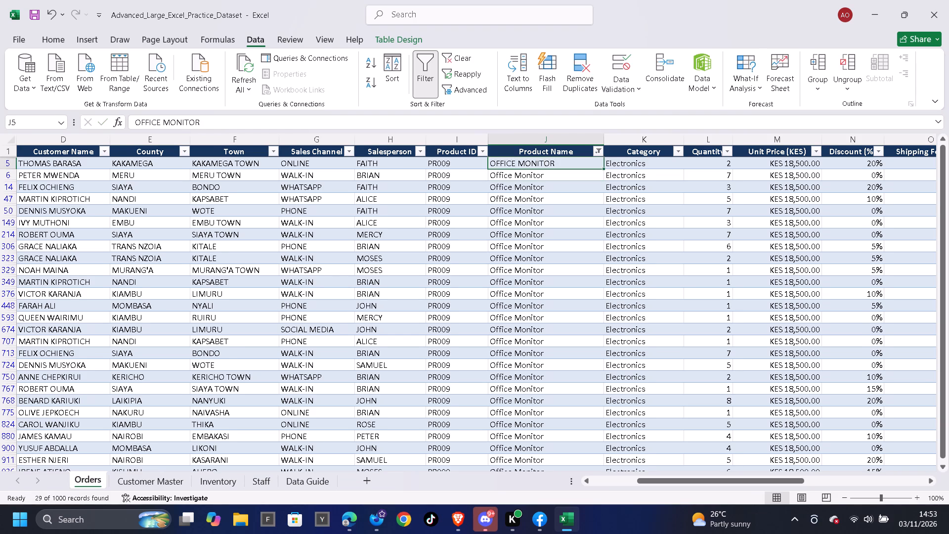
key(ctrl+shift+Down)
key(ctrl+d)
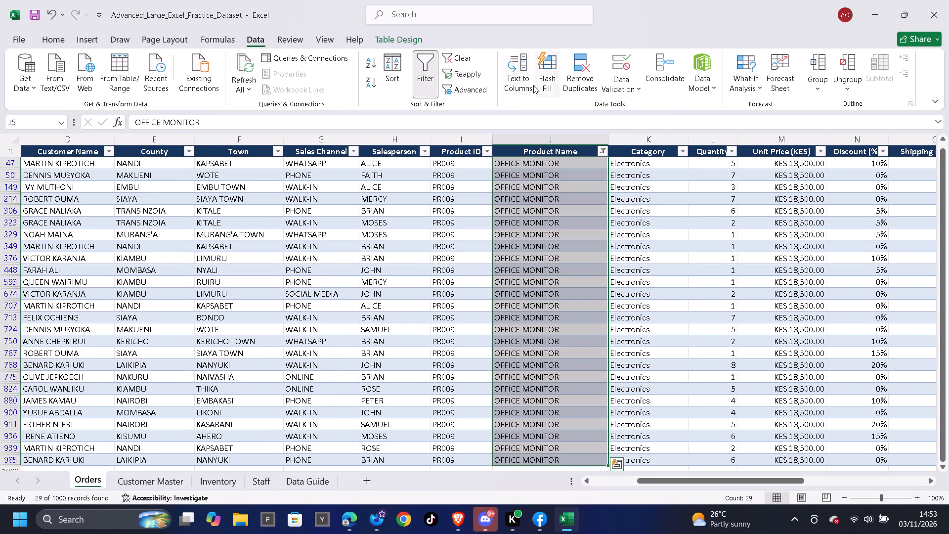
click(464, 63)
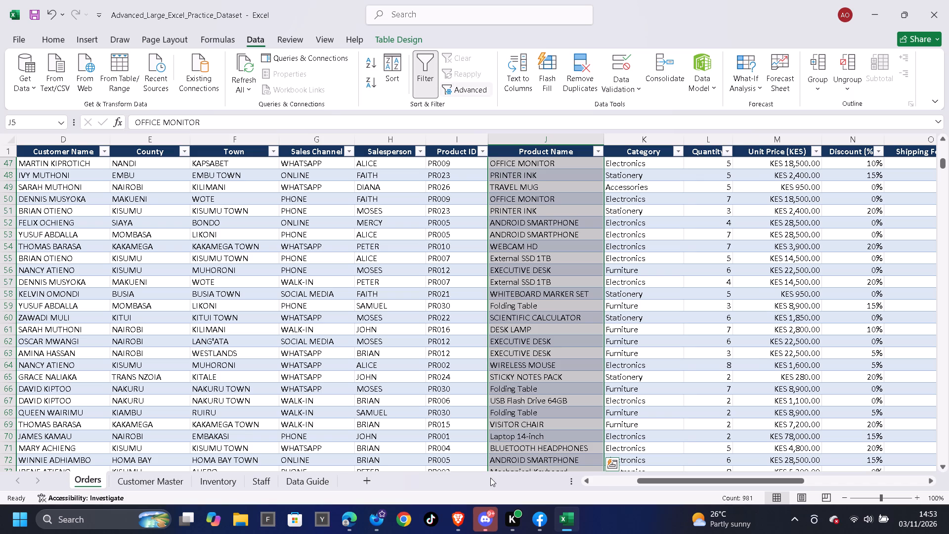
Filter the Product Name column to show only the Filing Cabinet entries and select the column's header cell.
click(598, 153)
click(507, 309)
scroll(542, 330, down, 7)
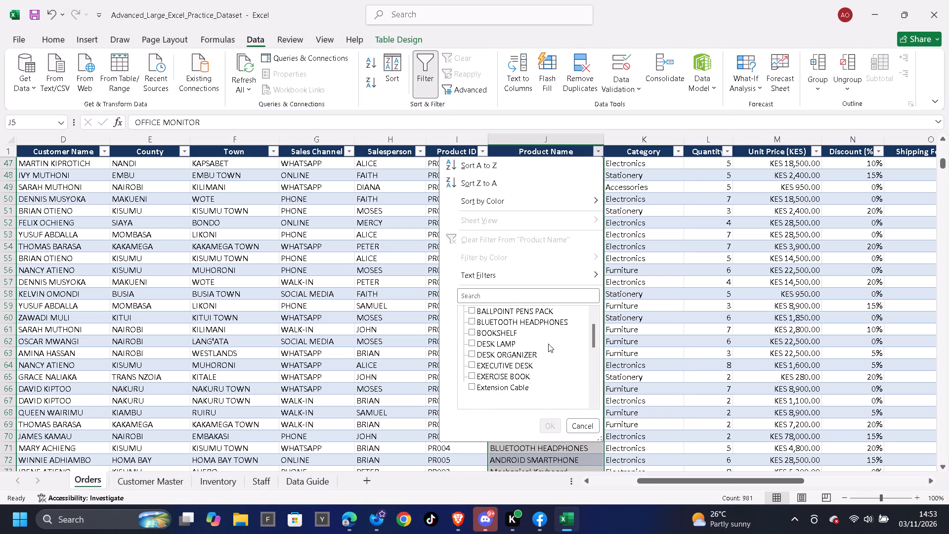
scroll(520, 354, up, 3)
scroll(513, 361, down, 5)
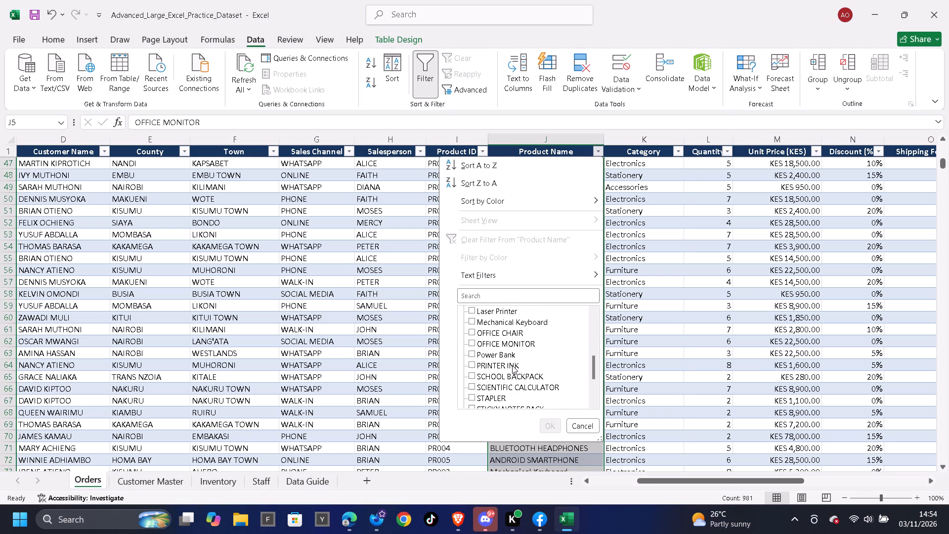
scroll(512, 365, up, 2)
click(502, 341)
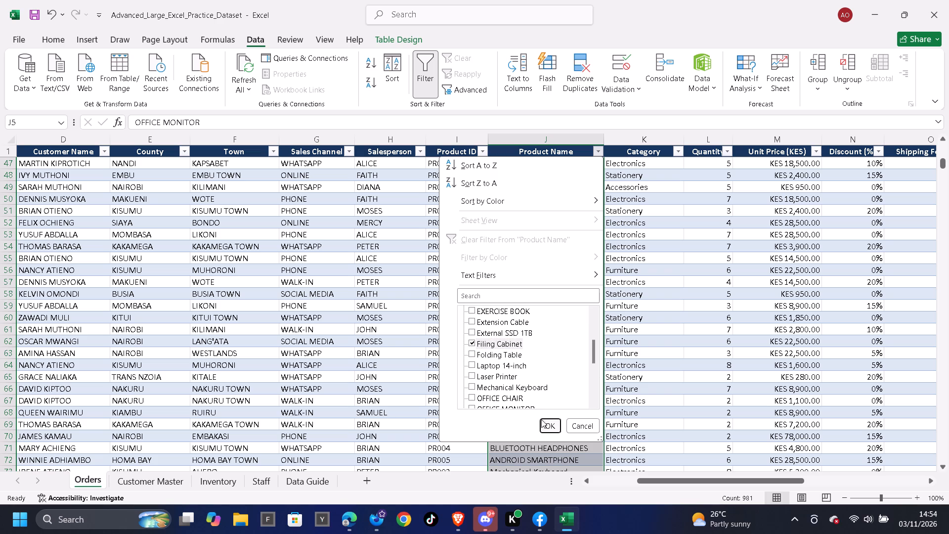
click(546, 422)
click(521, 150)
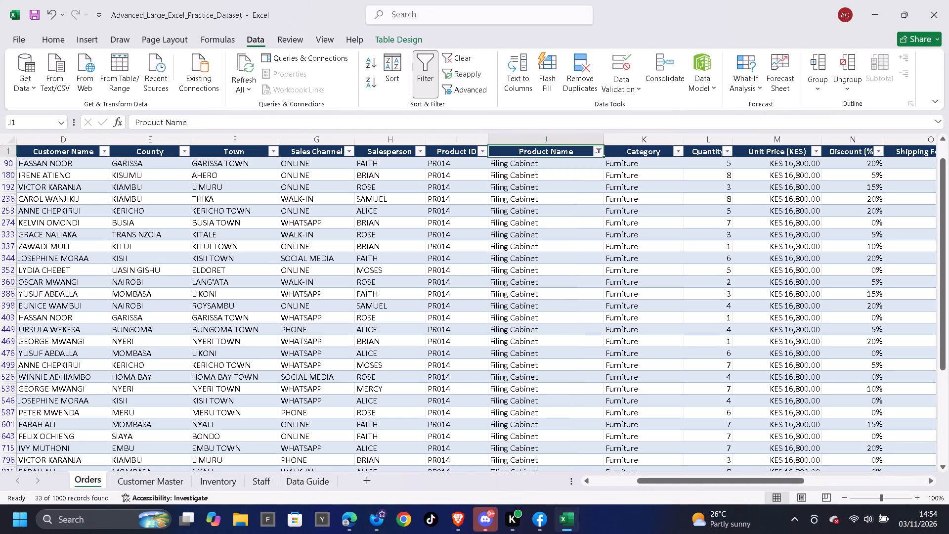
Replace all filtered Filing Cabinet entries in the Product Name column with FILING CABINET and clear the filter.
key(Down)
key(Up)
key(Down)
text(FILING CABINET)
key(Down)
key(Up)
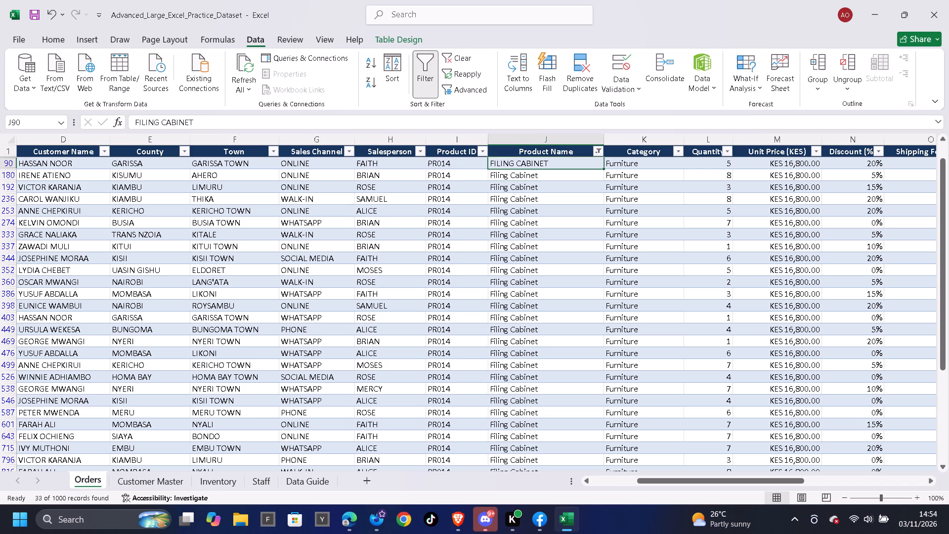
key(ctrl+shift+Down)
key(ctrl+d)
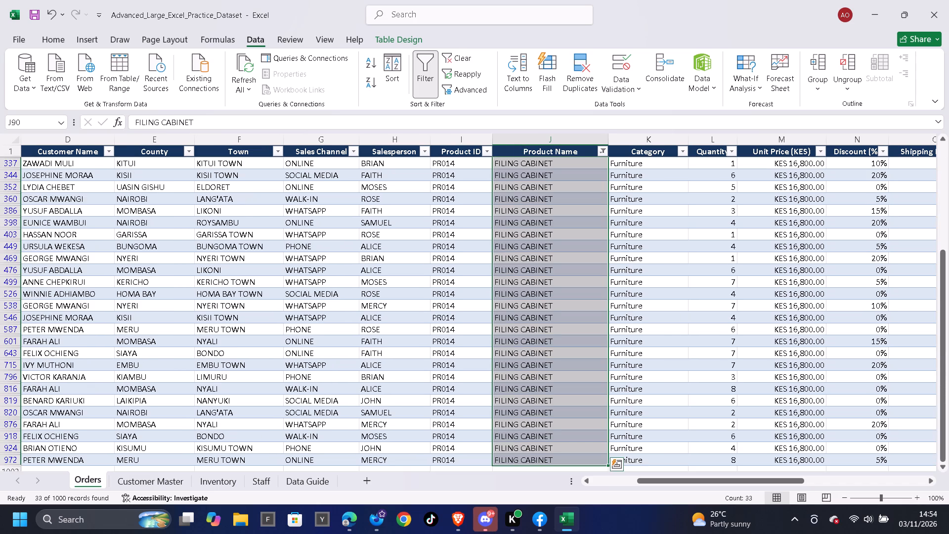
click(465, 56)
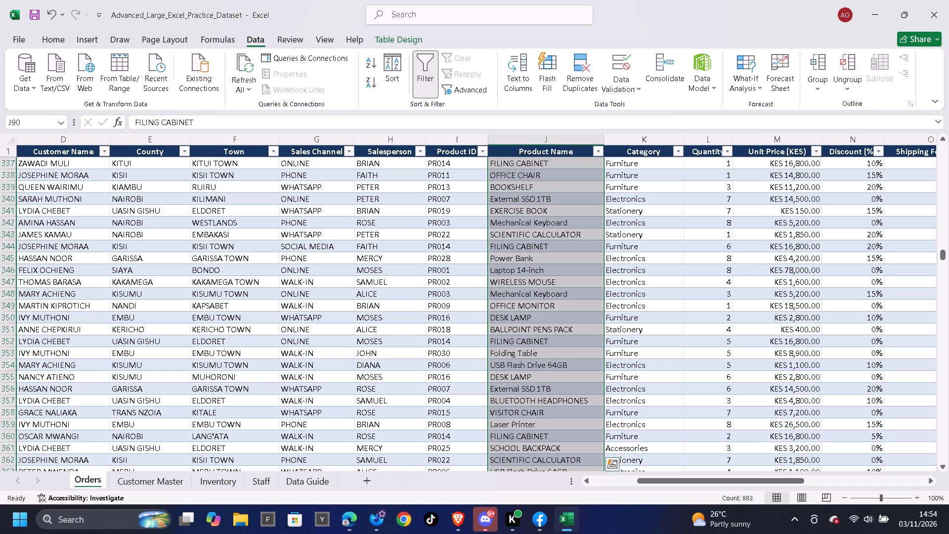
Filter the Product Name column to show only the Laser Printer entries.
click(598, 155)
click(504, 311)
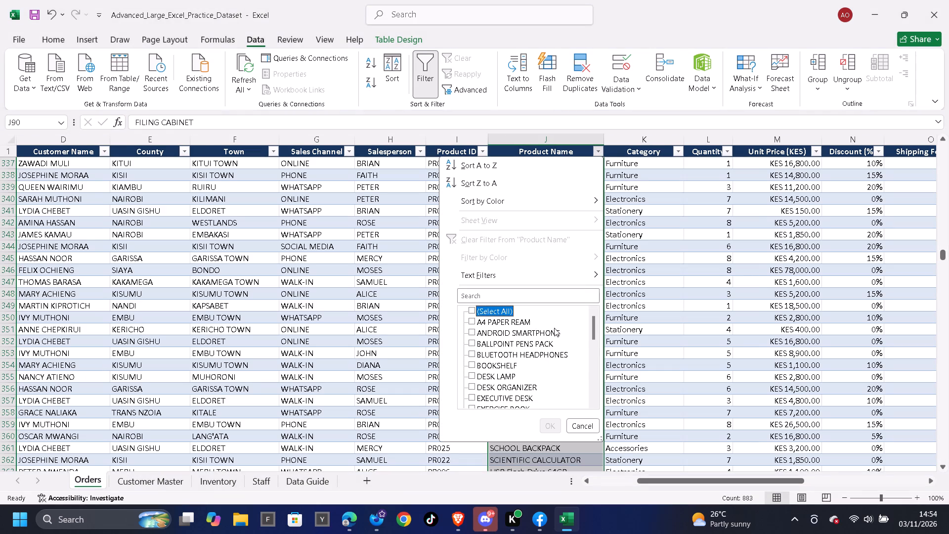
scroll(563, 335, down, 4)
click(510, 344)
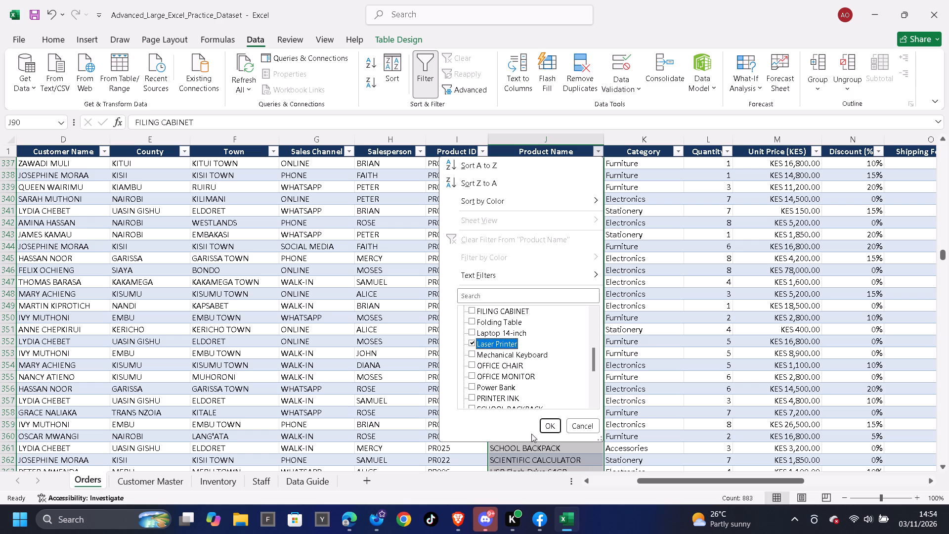
click(551, 425)
Replace all filtered Laser Printer entries in the Product Name column with LASER PRINTER and clear the filter.
click(543, 152)
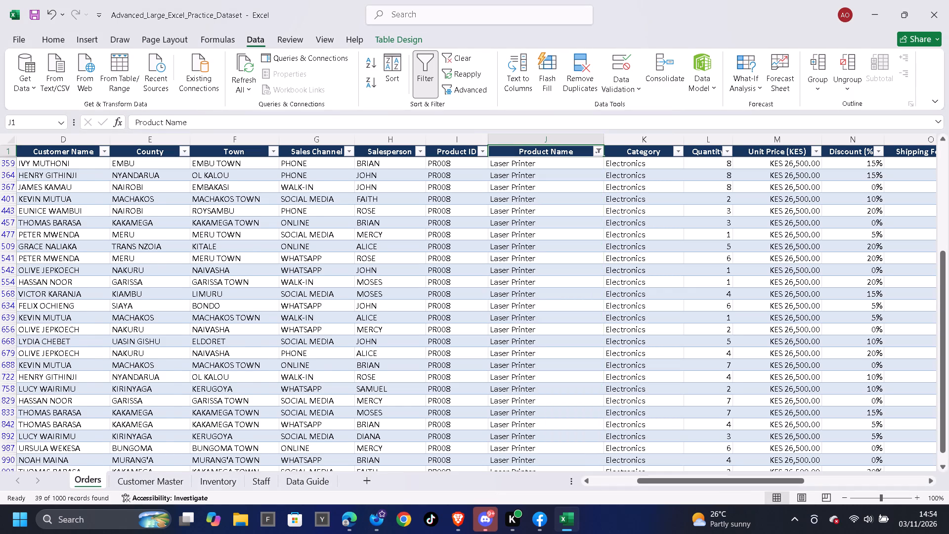
key(Down)
key(Up)
key(Down)
text(LASER PRINTER)
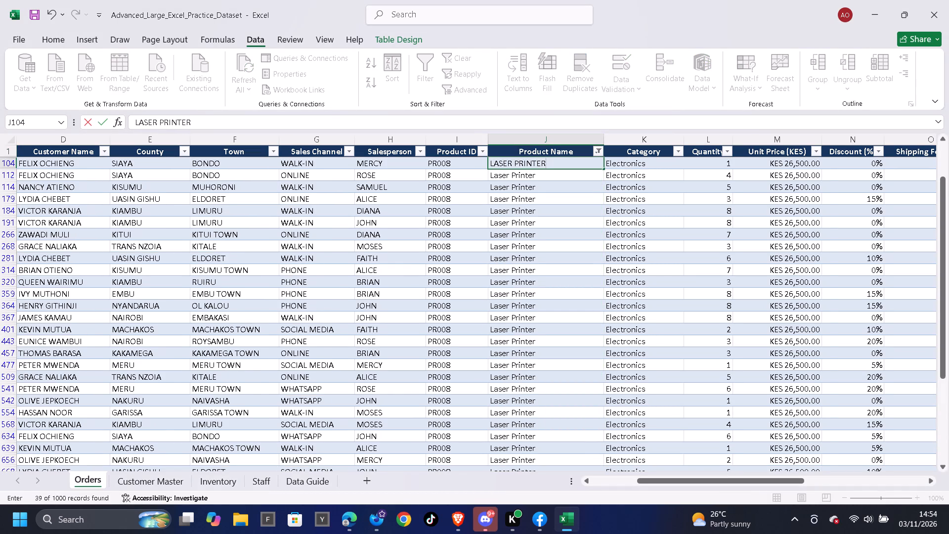
key(Down)
key(Up)
key(ctrl+shift+Down)
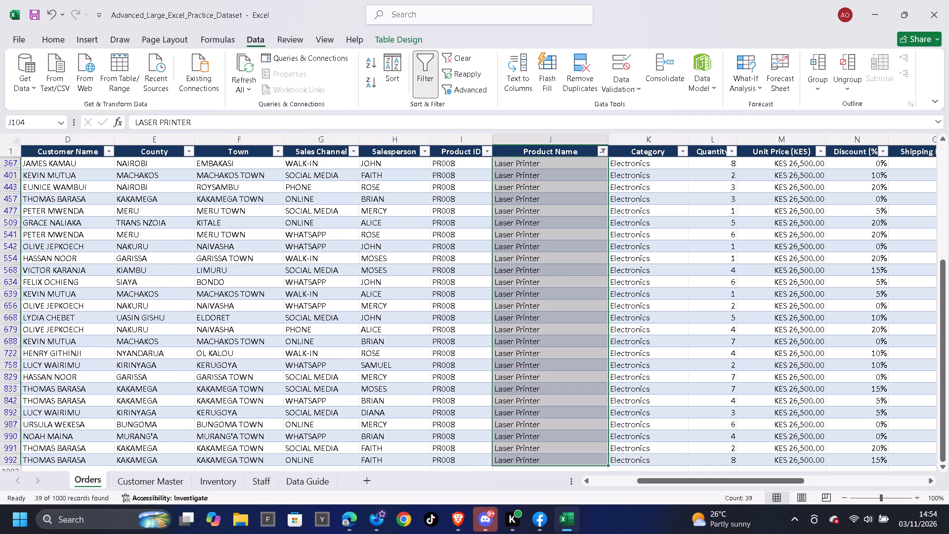
key(ctrl+d)
click(466, 57)
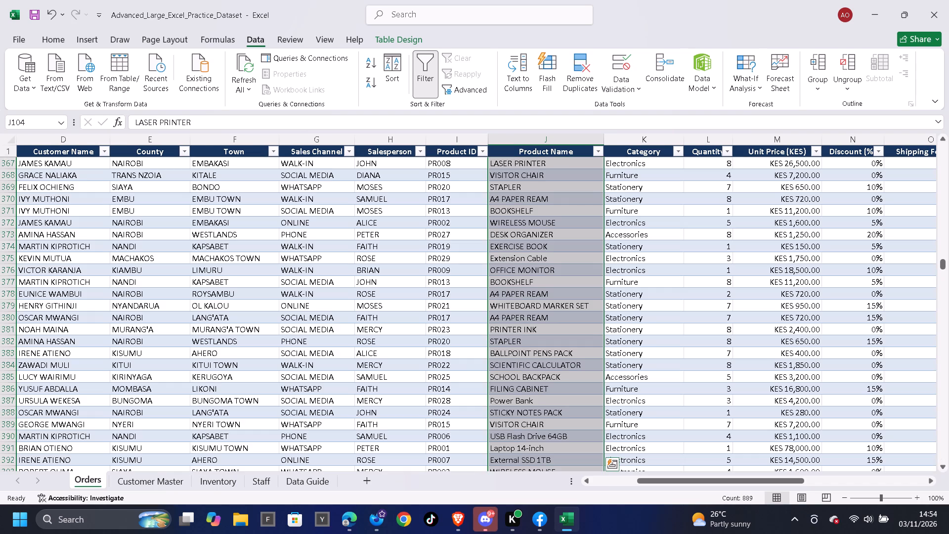
Filter the Product Name column to show only the Folding Table entries.
click(599, 153)
click(506, 310)
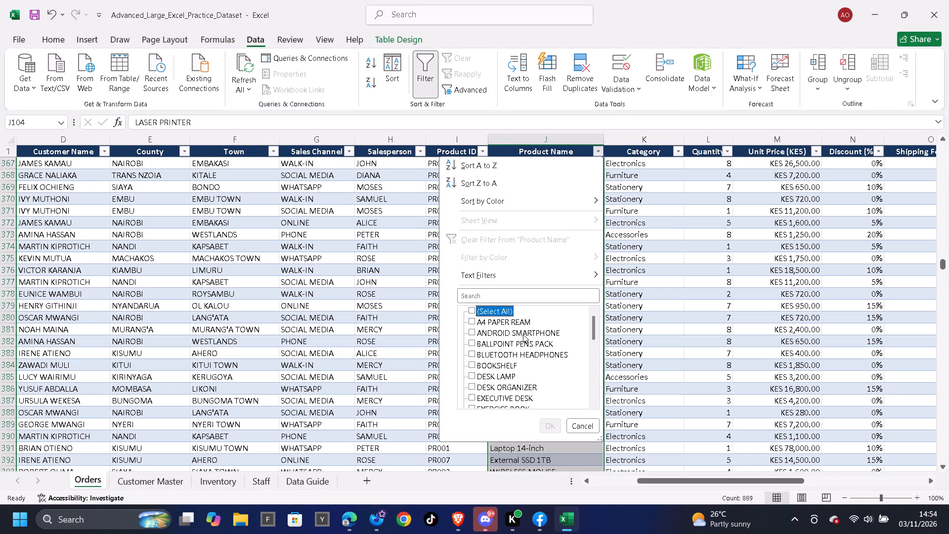
scroll(523, 339, down, 8)
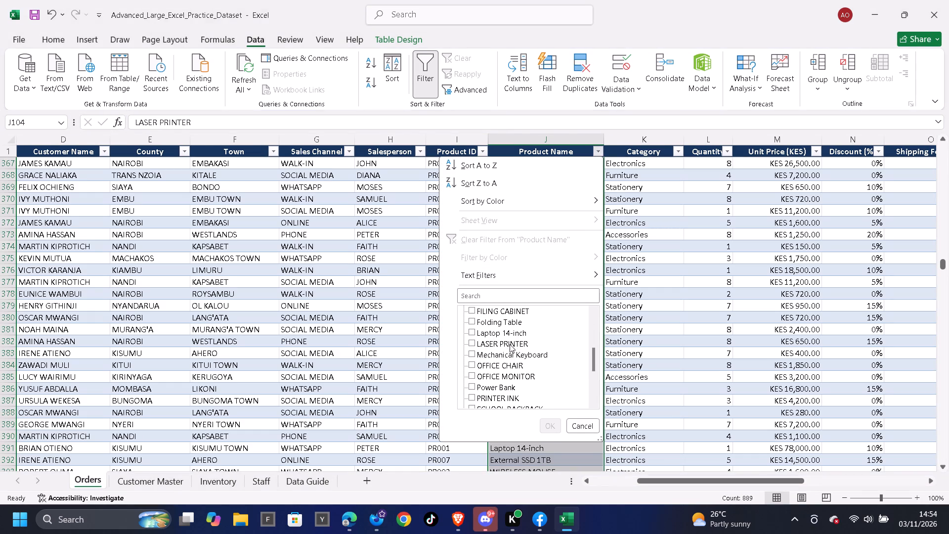
click(508, 320)
click(550, 424)
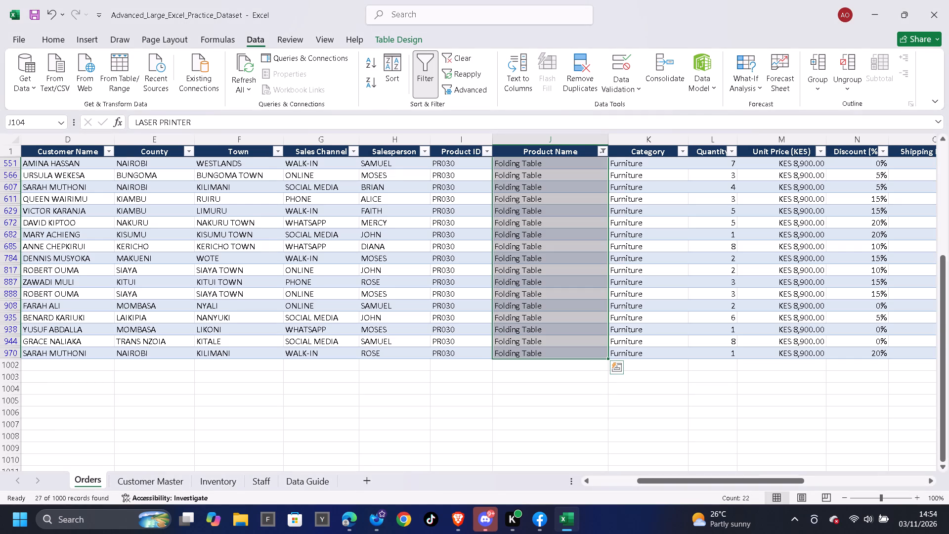
Replace all filtered Folding Table entries in the Product Name column with FOLDING TABLE and clear the filter.
click(538, 150)
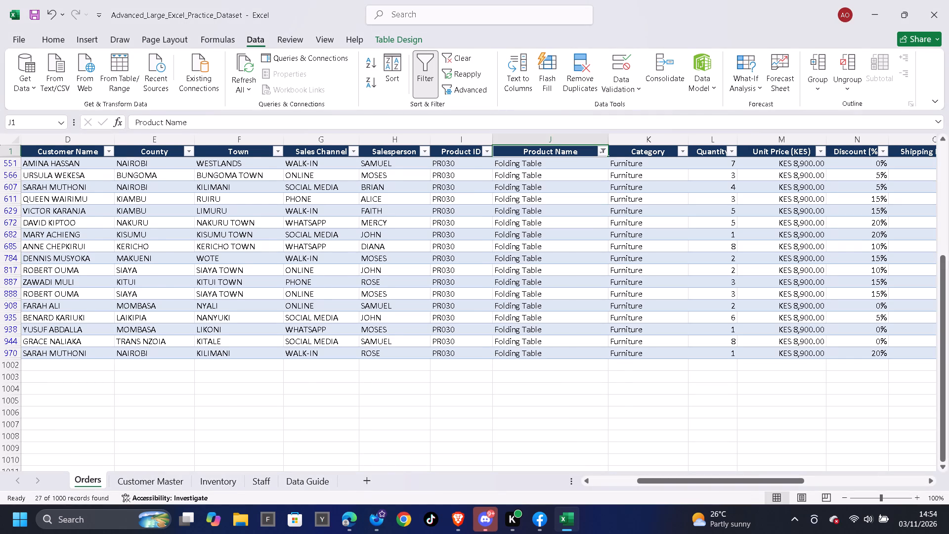
key(Down)
key(Up)
key(Down)
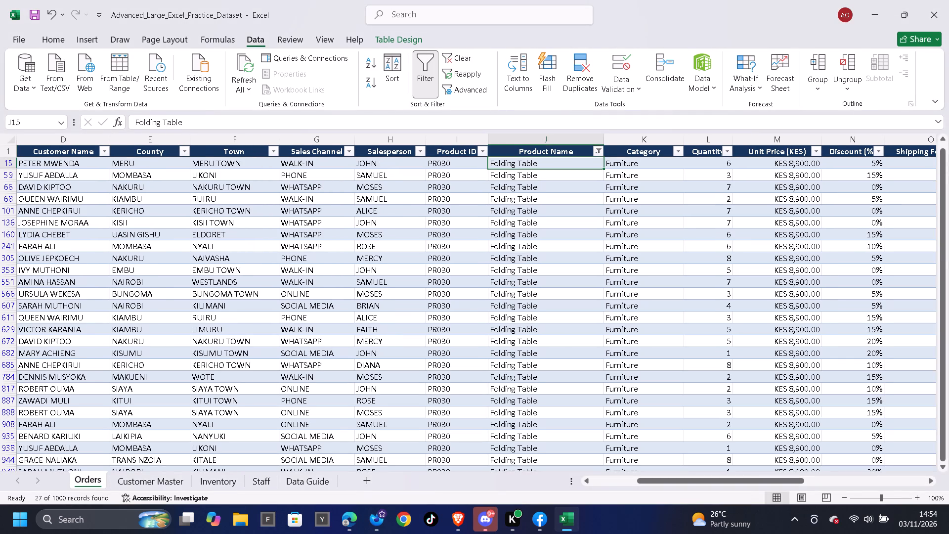
text(FOLDING TABLE)
key(Down)
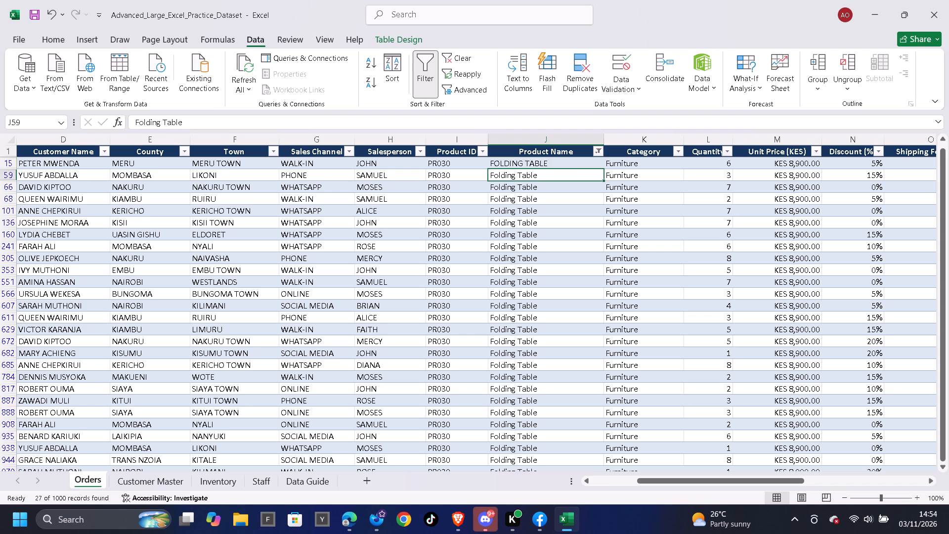
key(Up)
key(ctrl+shift+Down)
key(ctrl+d)
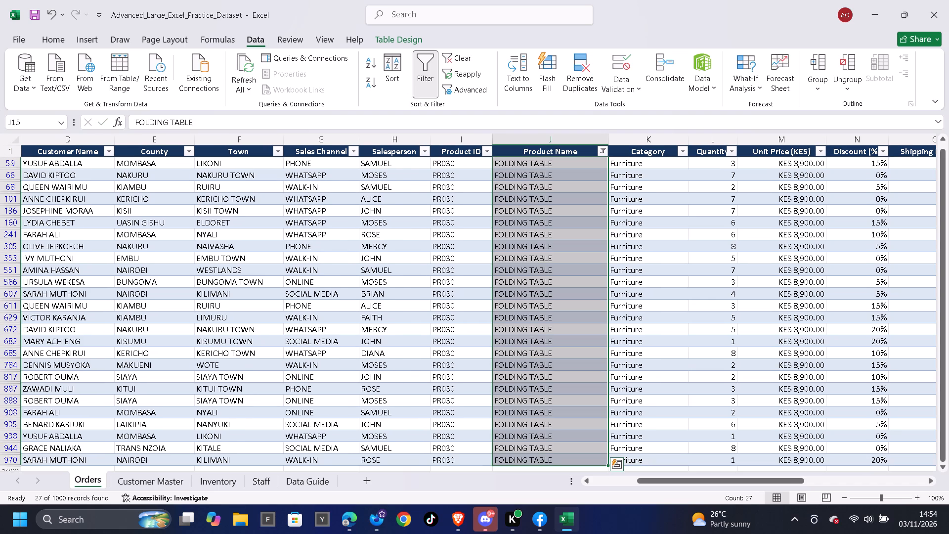
click(467, 59)
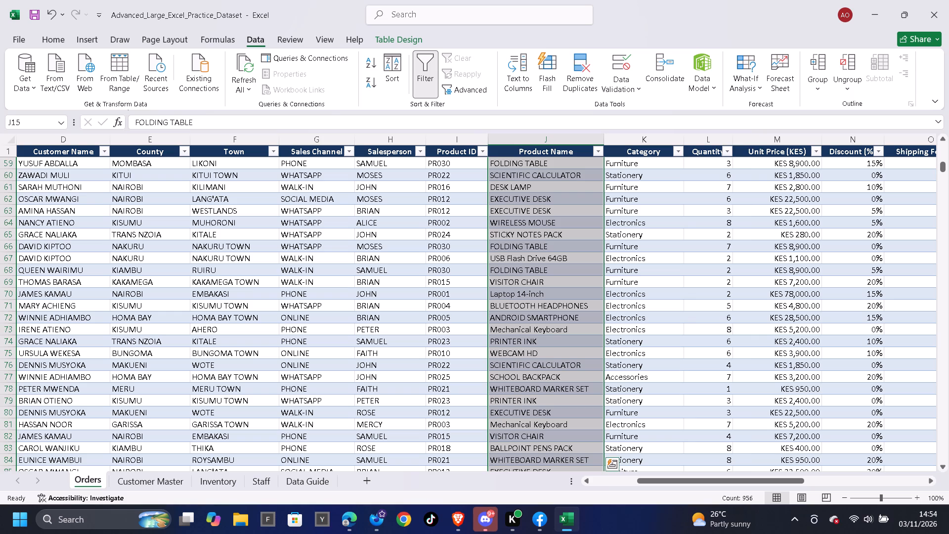
Filter the Product Name column to show only the Power Bank entries.
click(598, 154)
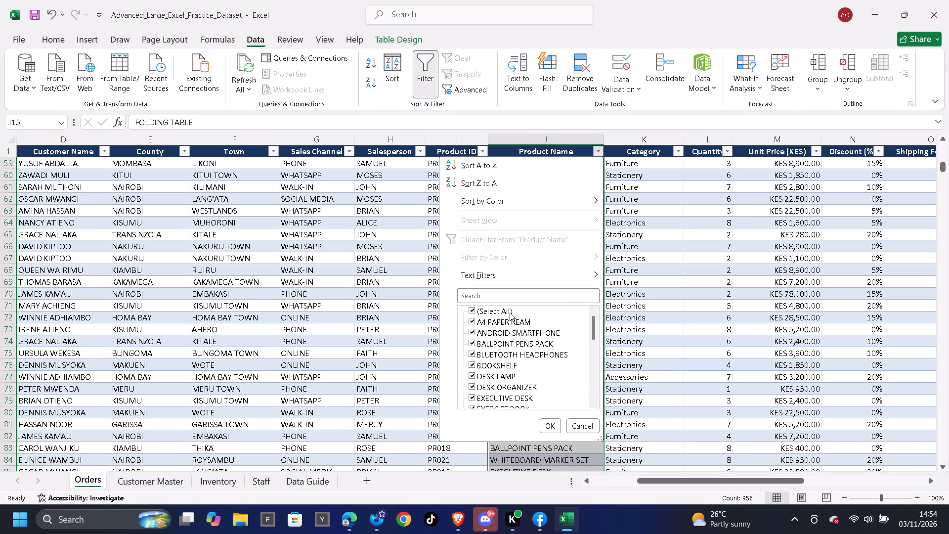
click(510, 312)
scroll(536, 330, down, 10)
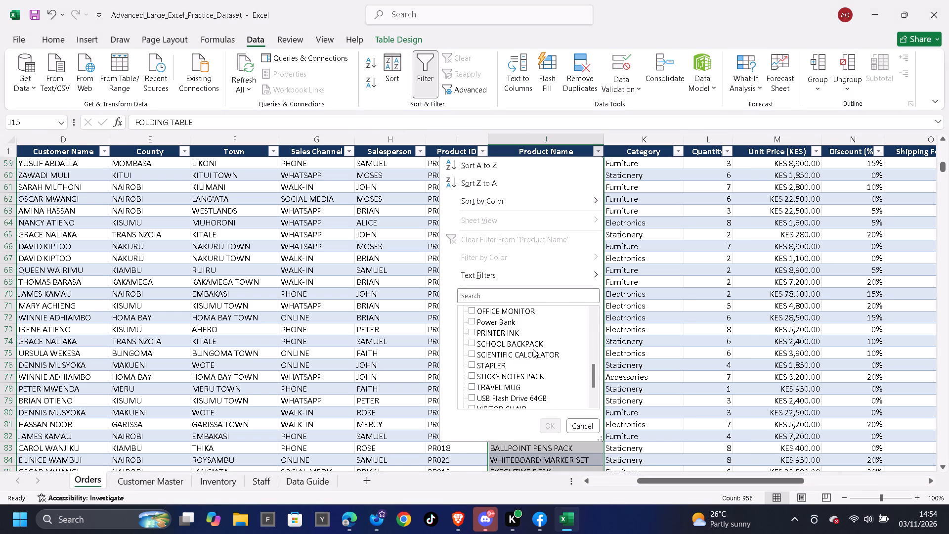
click(509, 317)
click(548, 420)
Replace all filtered Power Bank entries in the Product Name column with POWER BANK and clear the filter.
click(520, 152)
key(Down)
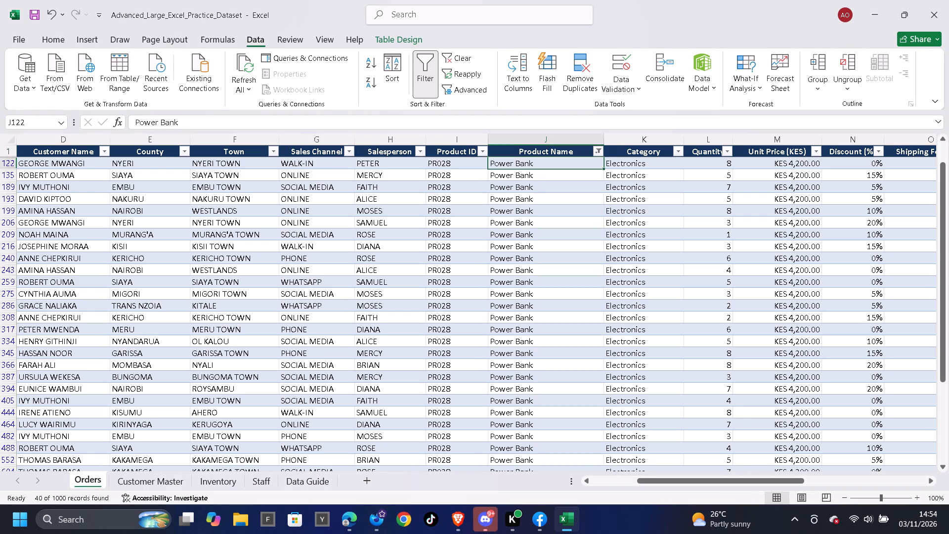
key(Up)
key(Down)
text(POE)
key(BackSpace)
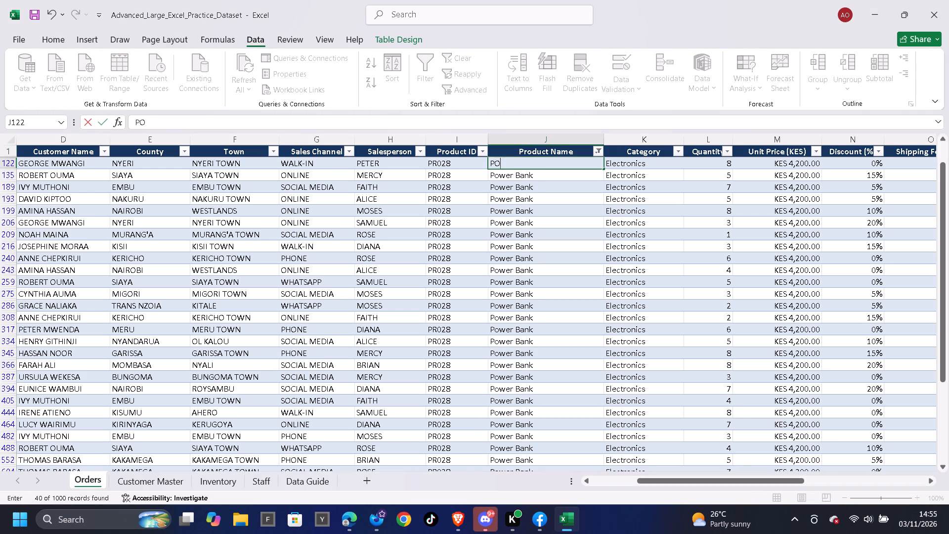
text(WER BANK)
key(Down)
key(Up)
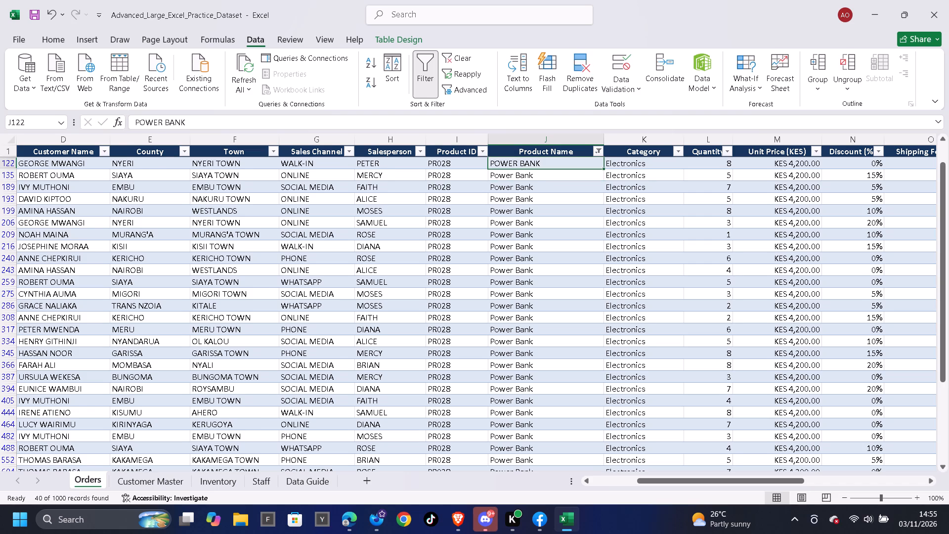
key(ctrl+shift+Down)
key(ctrl+d)
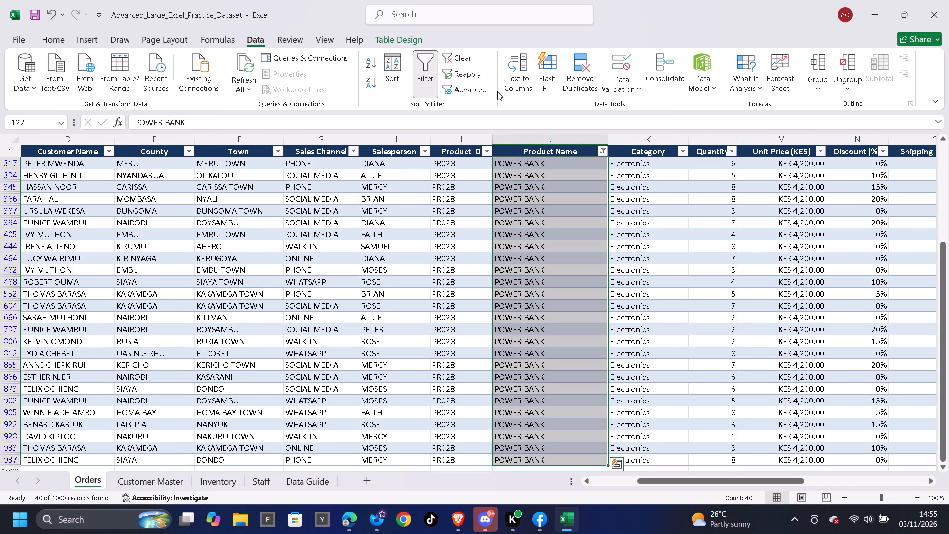
click(466, 62)
Filter the Product Name column to show only the Laptop 14-inch entries.
click(598, 148)
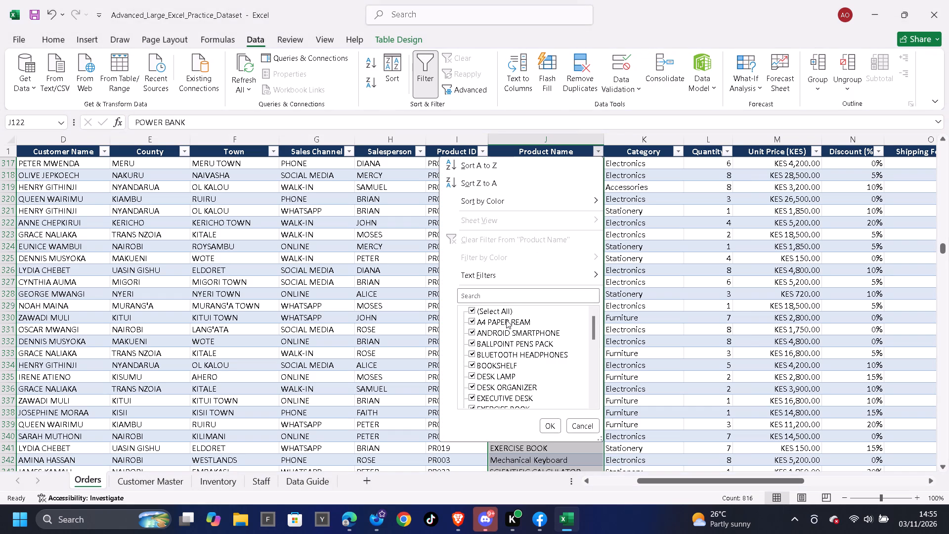
click(504, 310)
scroll(553, 335, down, 8)
scroll(550, 342, up, 1)
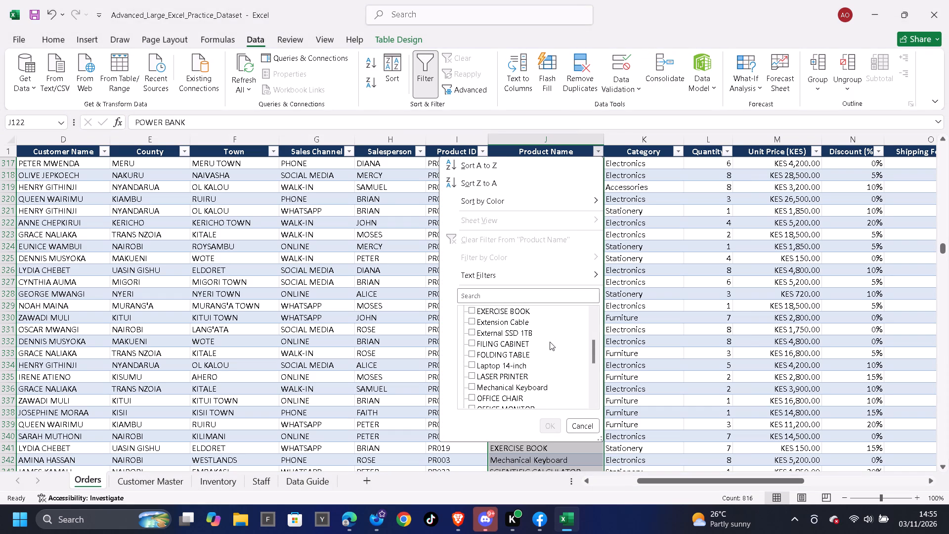
click(511, 365)
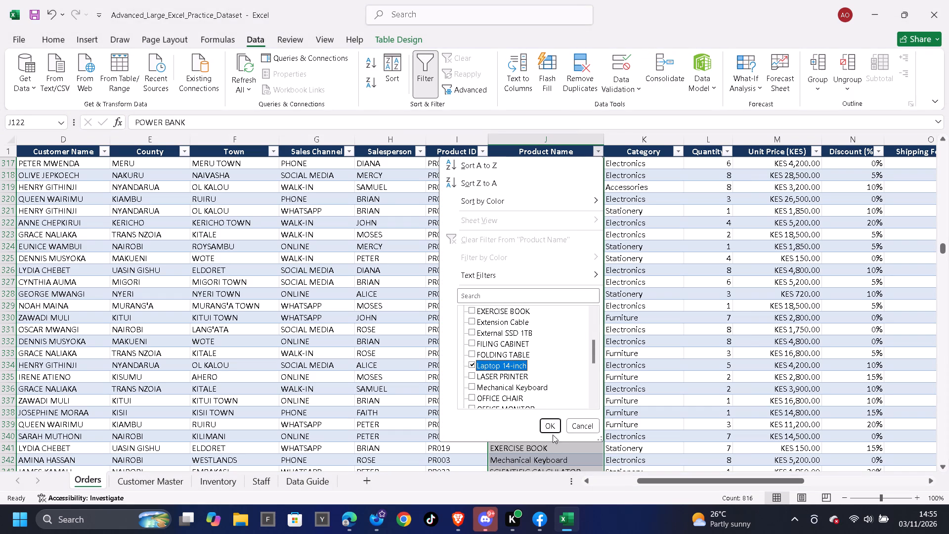
click(550, 424)
Replace all filtered Laptop 14-inch entries in the Product Name column with LAPTOP 14-INCH and clear the filter.
click(529, 154)
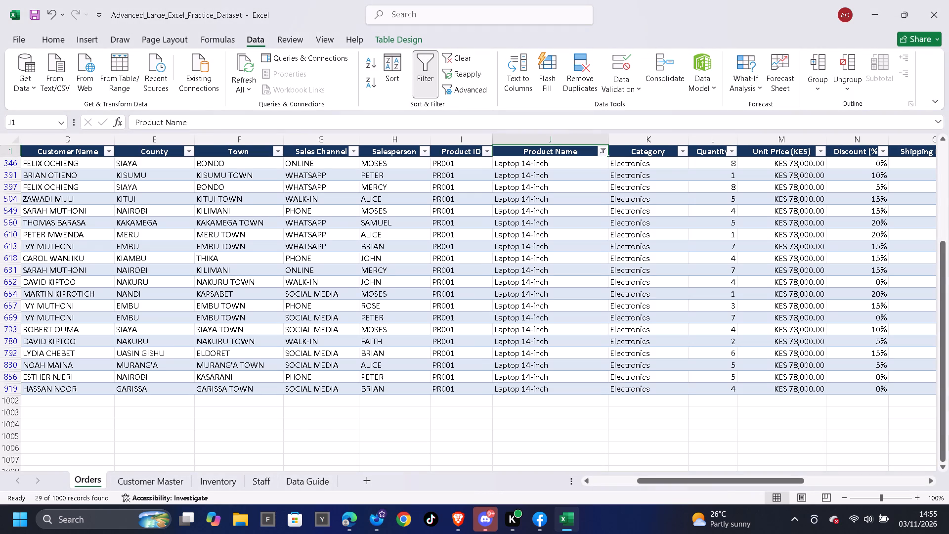
key(Down)
text(LAPTOP 14)
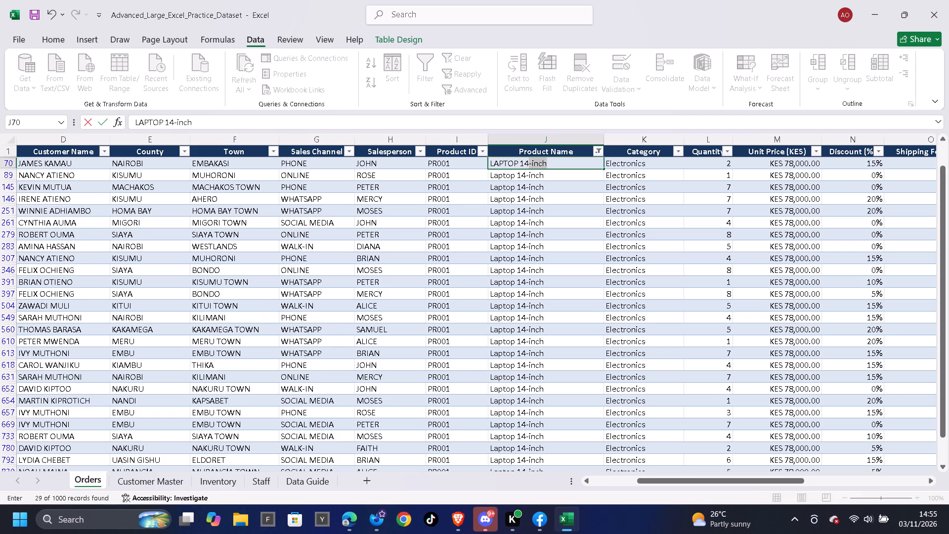
text(-INCH)
key(Down)
key(Up)
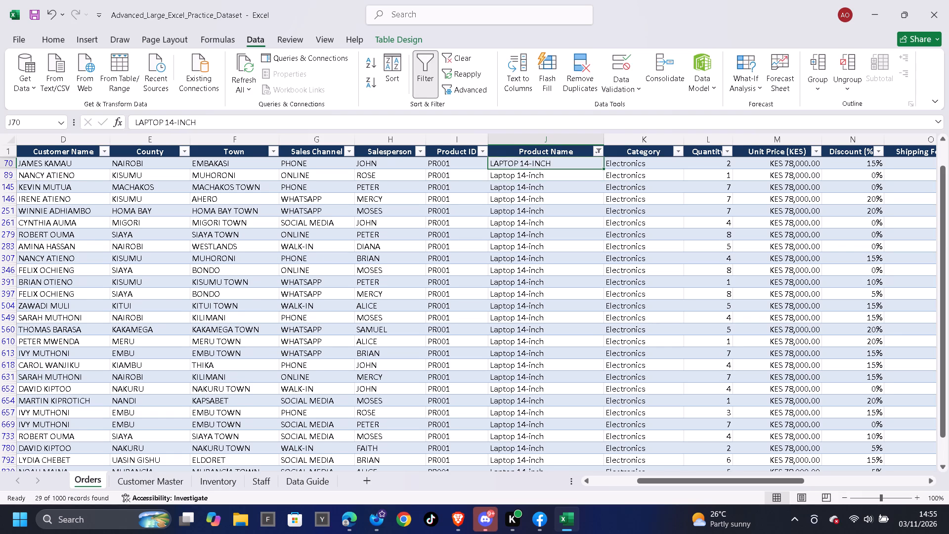
key(ctrl+shift+Down)
key(ctrl+d)
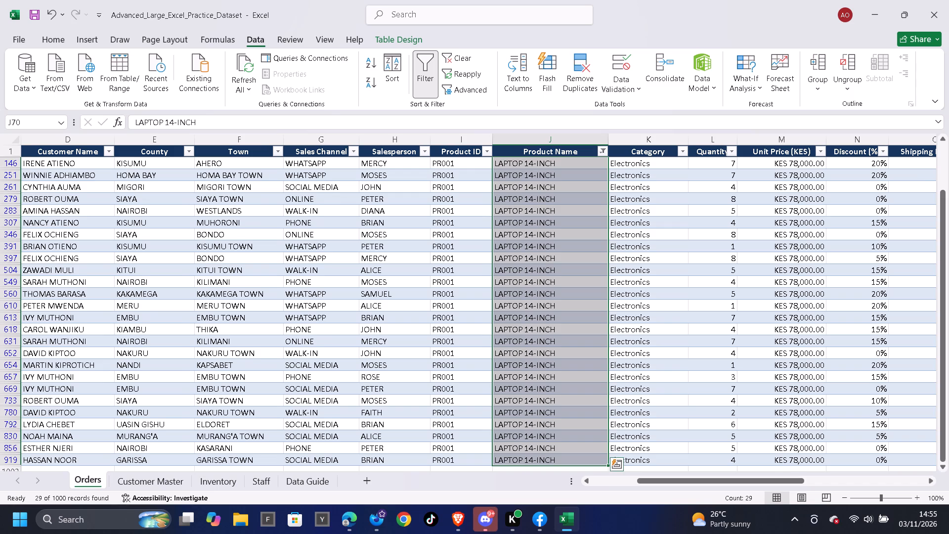
scroll(532, 186, down, 4)
click(465, 58)
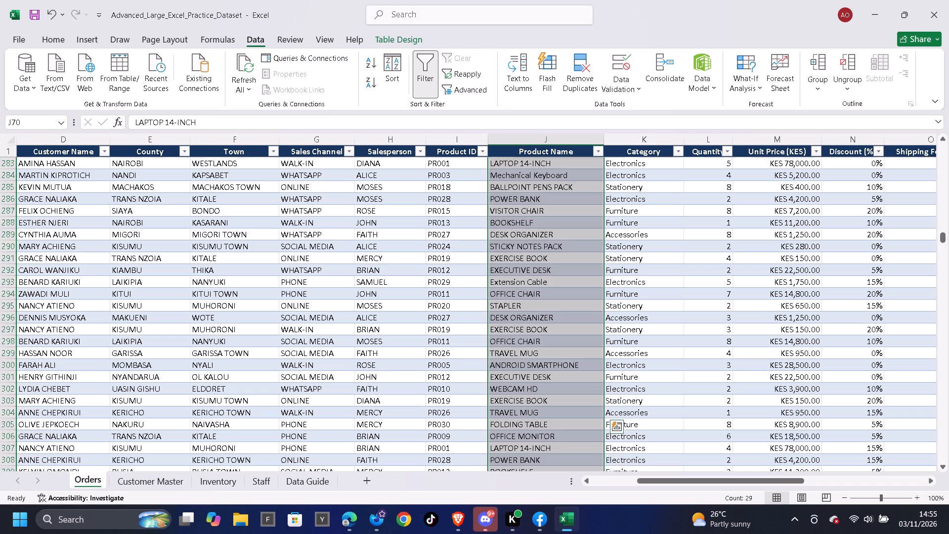
Filter the Product Name column to show only the Mechanical Keyboard entries.
click(599, 152)
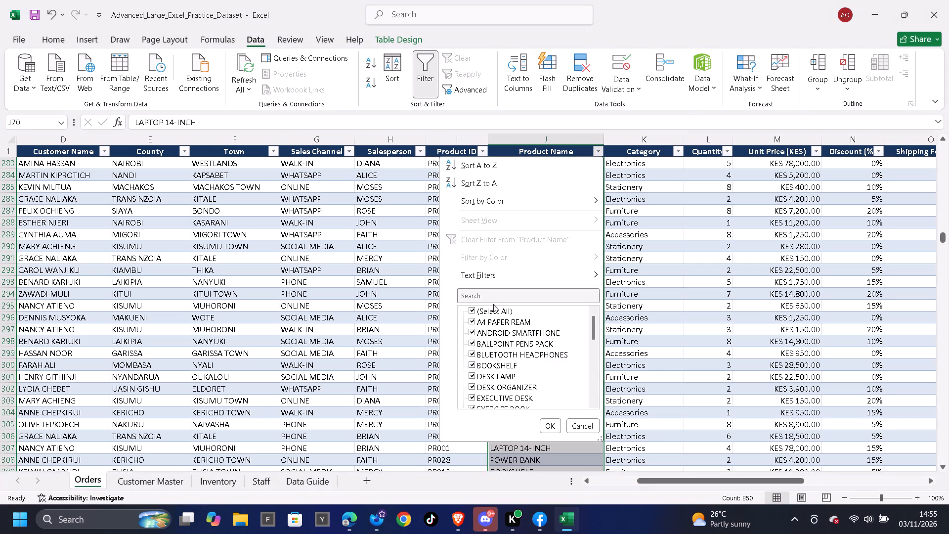
click(500, 308)
scroll(575, 333, down, 5)
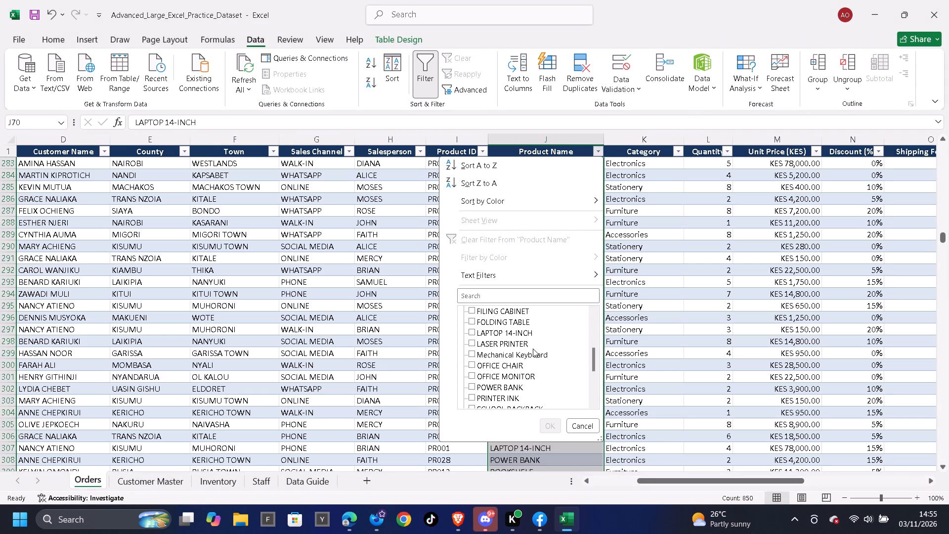
click(537, 355)
click(554, 423)
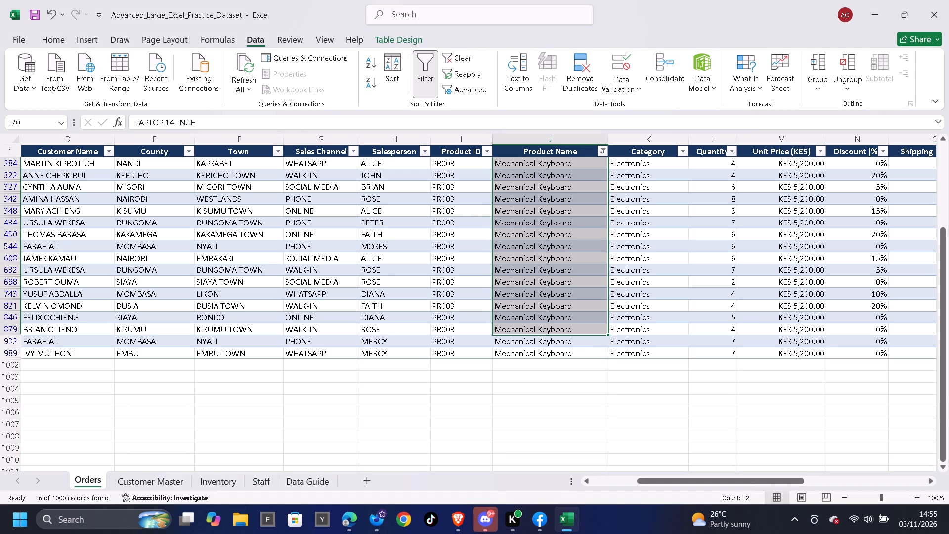
Replace all filtered Mechanical Keyboard entries in the Product Name column with MECHANICAL KEYBOARD and clear the filter.
click(545, 150)
key(Down)
key(Up)
key(Down)
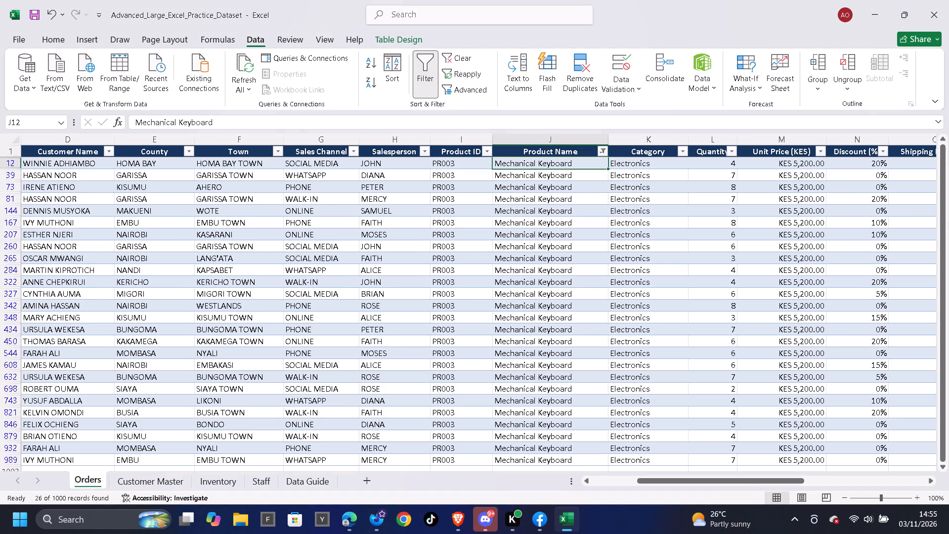
text(MECHANICAL)
key(space)
text(KEYBOARD)
key(Down)
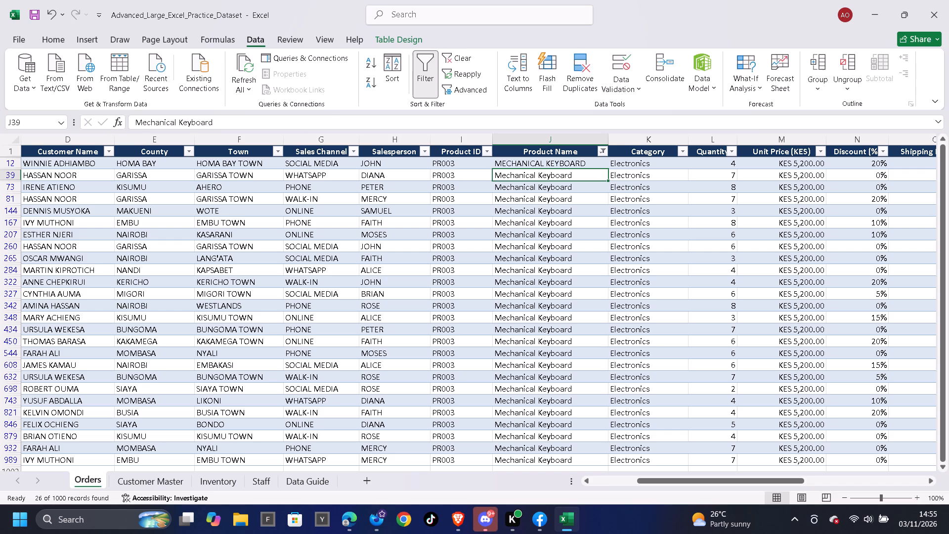
key(Up)
key(ctrl+shift+Down)
key(ctrl+d)
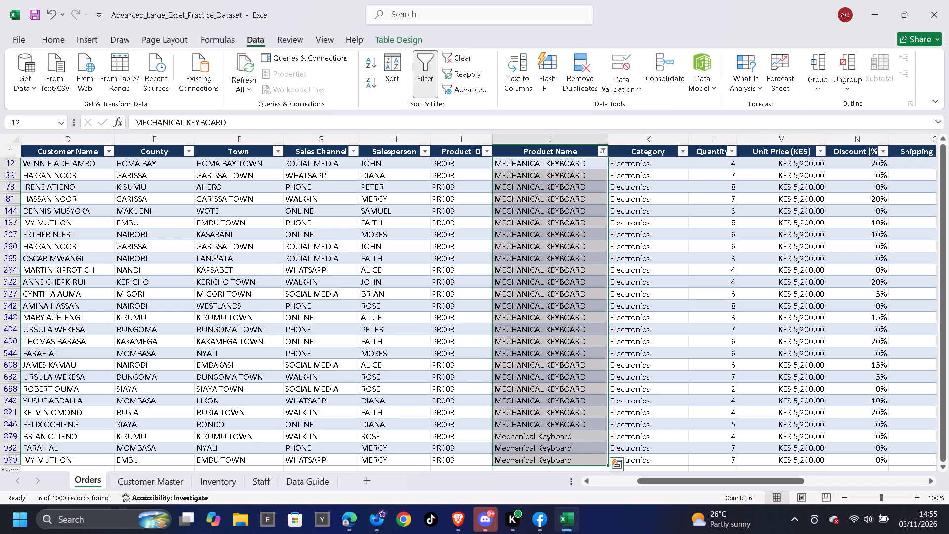
scroll(545, 151, down, 3)
click(467, 58)
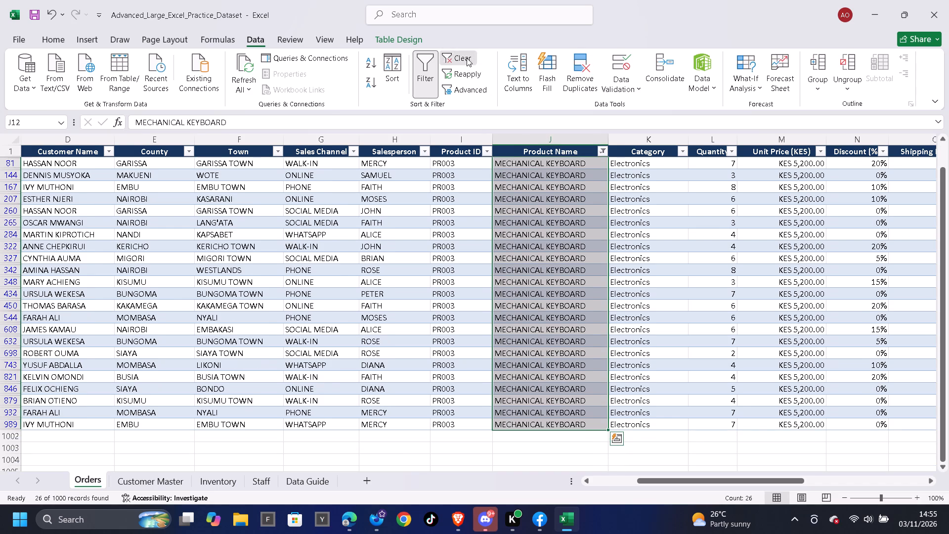
Filter the Product Name column to show only the Extension Cable entries.
click(596, 153)
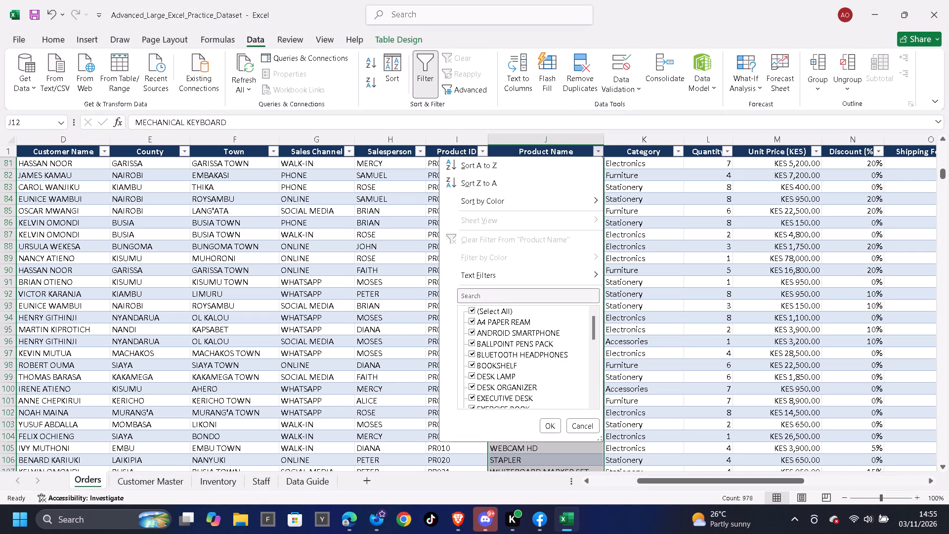
click(511, 309)
scroll(544, 349, down, 2)
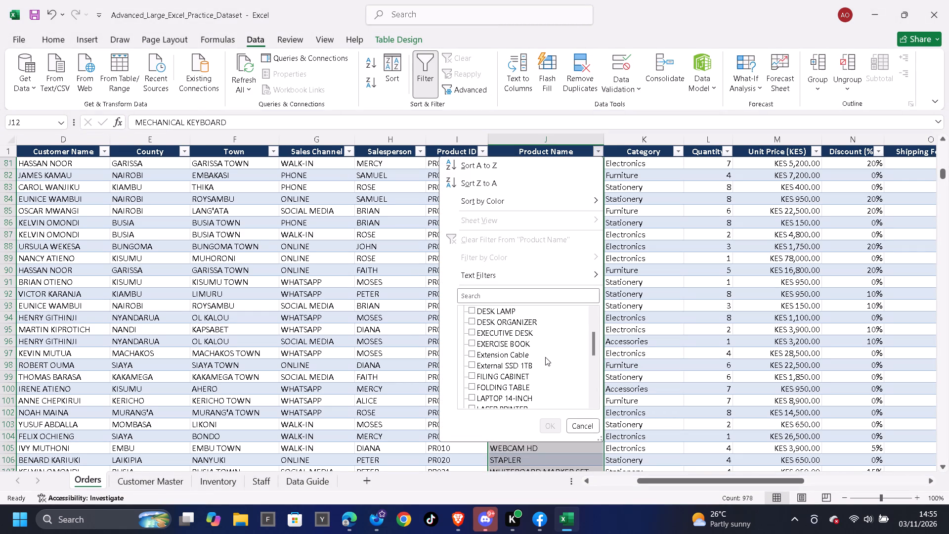
click(511, 352)
click(553, 423)
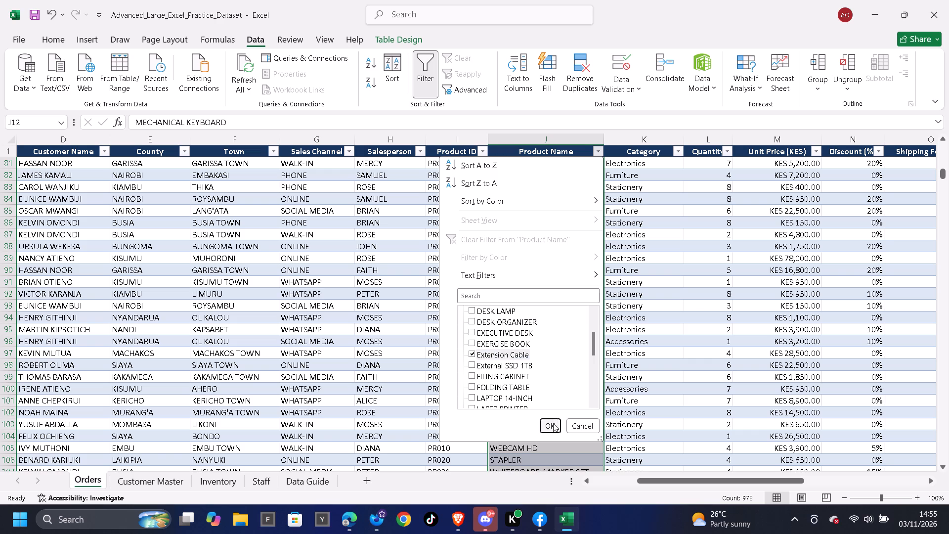
Replace all filtered Extension Cable entries in the Product Name column with EXTENSION CABLE and clear the filter.
click(538, 152)
key(Down)
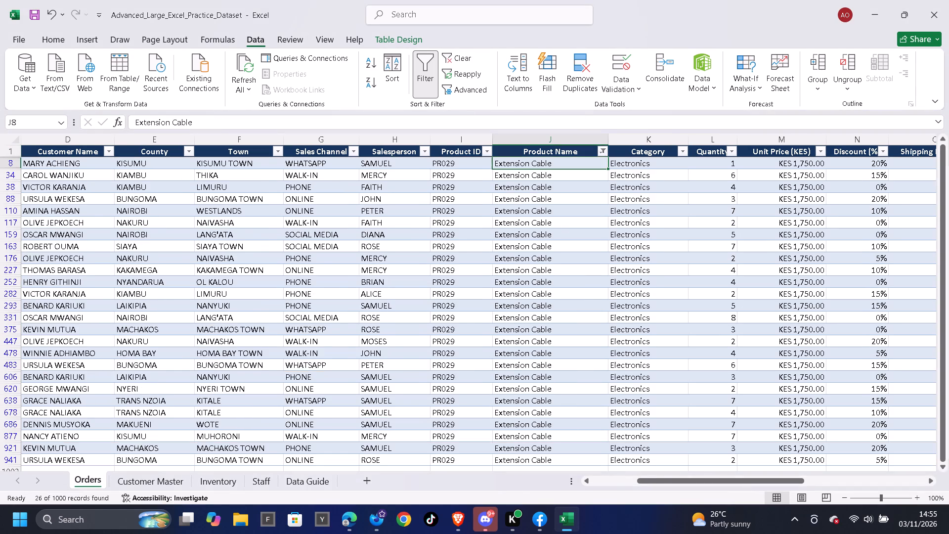
key(Up)
key(Down)
text(EXTENSION CABLE)
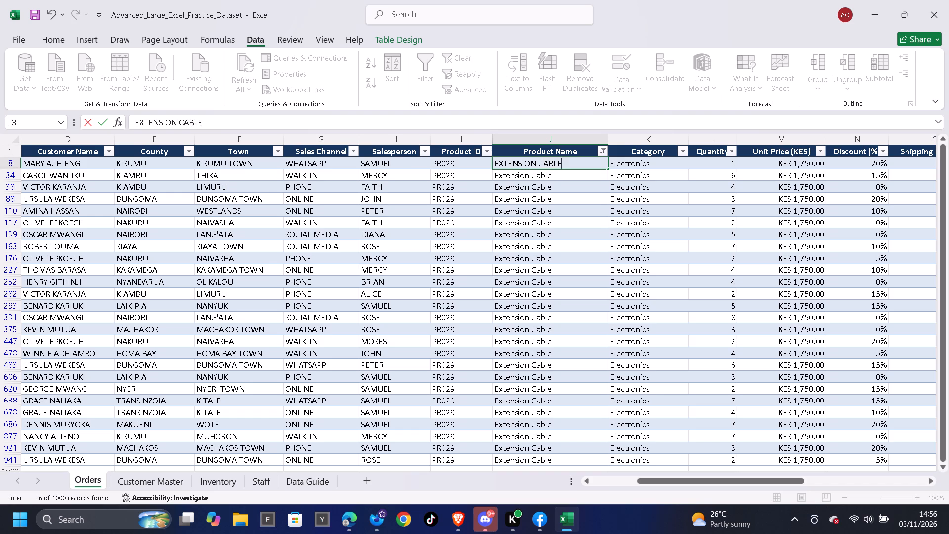
key(Down)
key(Up)
key(ctrl+shift+Down)
key(ctrl+d)
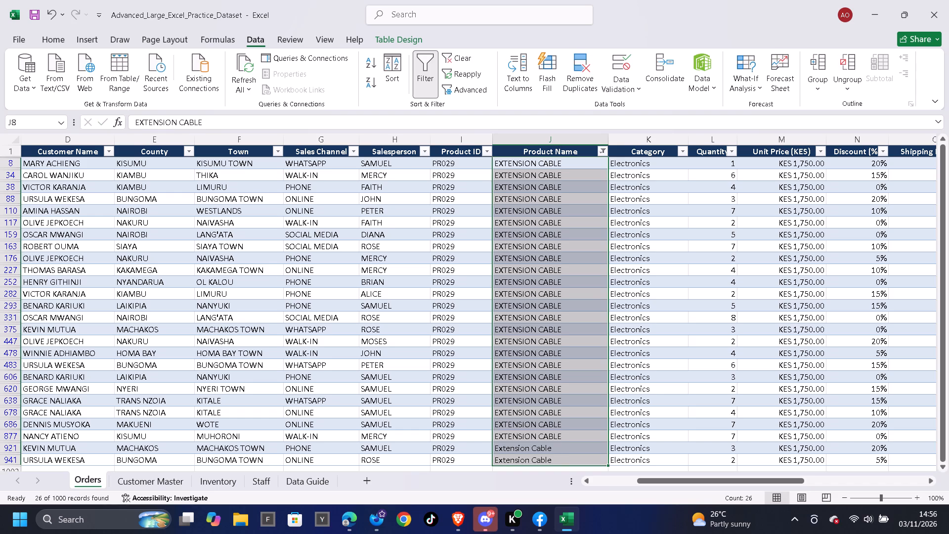
click(472, 62)
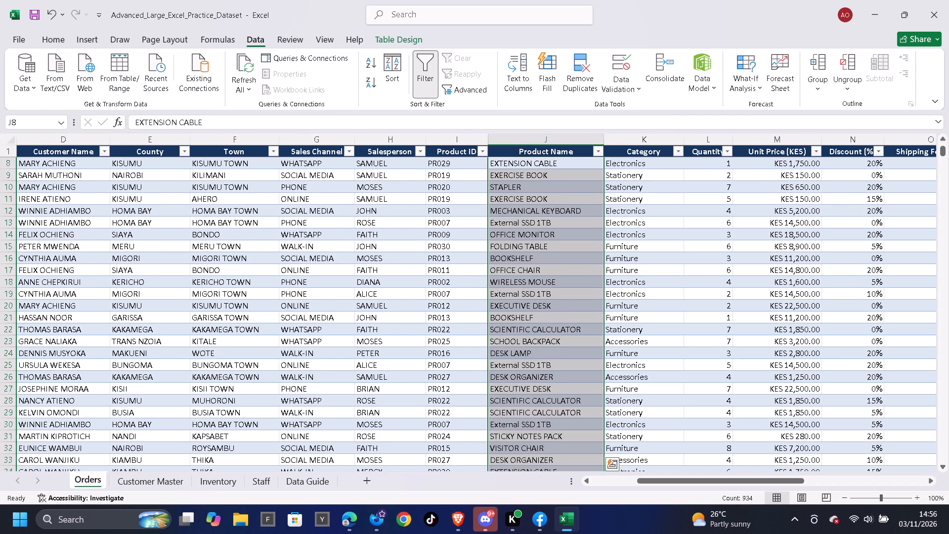
Filter the Product Name column to show only the USB Flash Drive 64GB entries.
click(596, 156)
click(506, 311)
scroll(525, 336, down, 3)
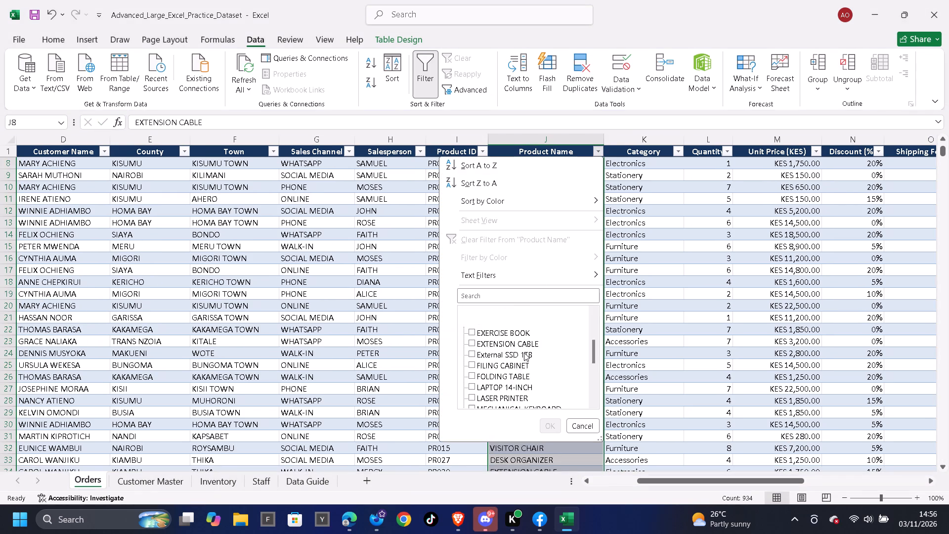
scroll(517, 333, down, 5)
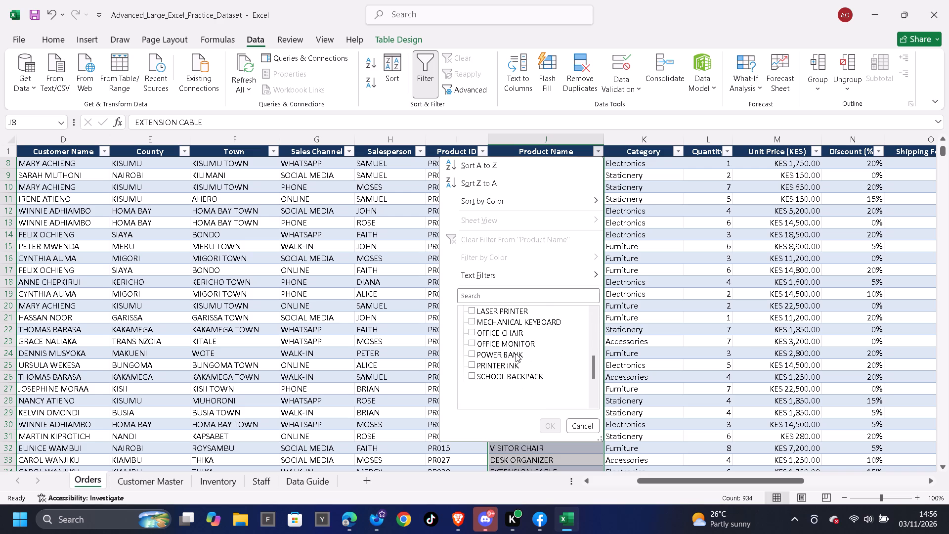
scroll(516, 354, down, 3)
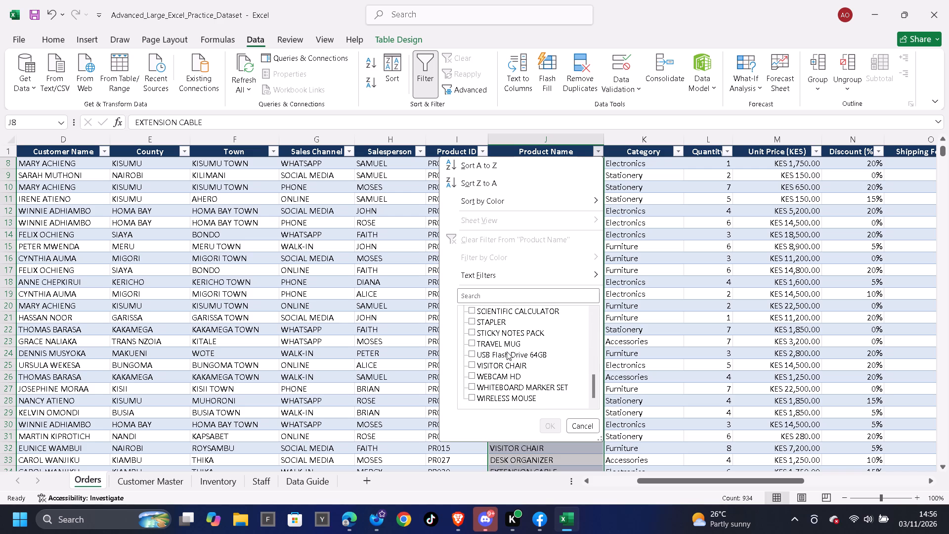
scroll(509, 358, up, 3)
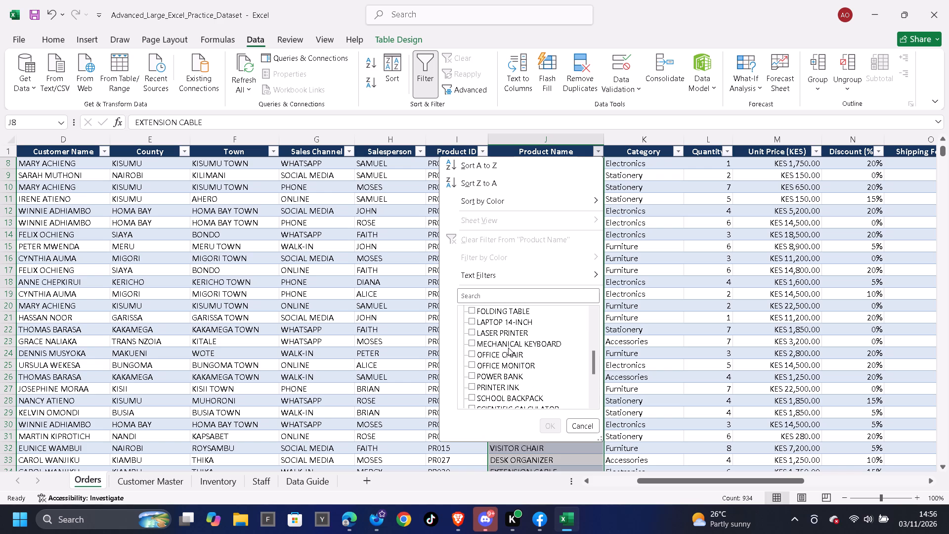
scroll(508, 348, up, 5)
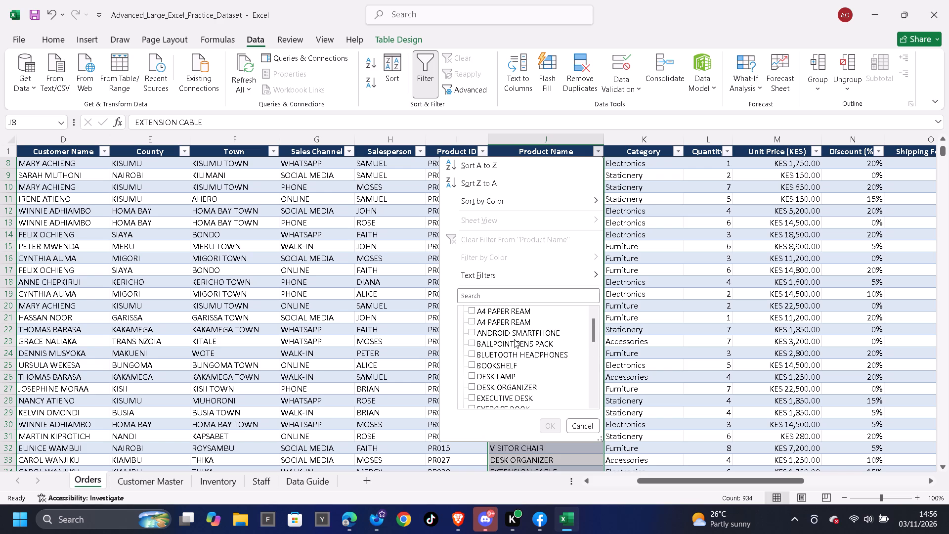
scroll(514, 339, down, 6)
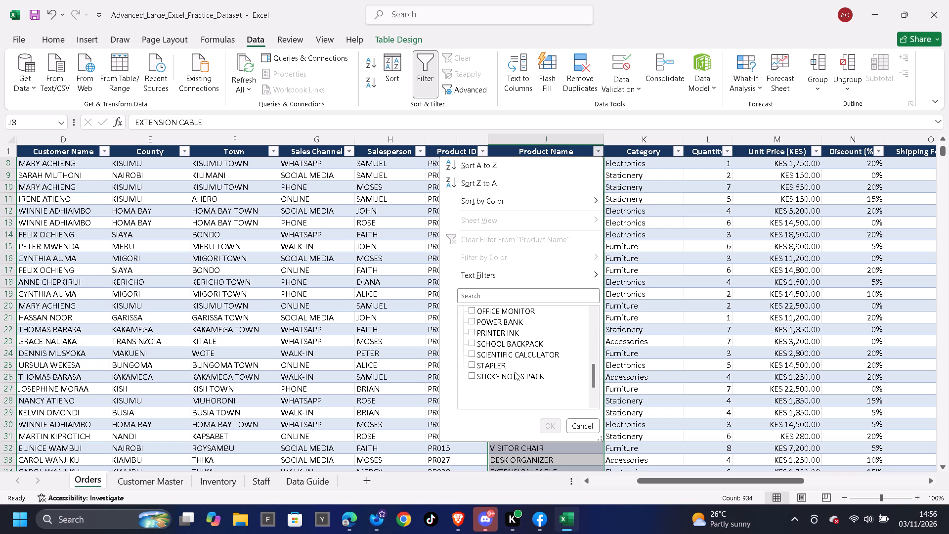
scroll(515, 372, down, 1)
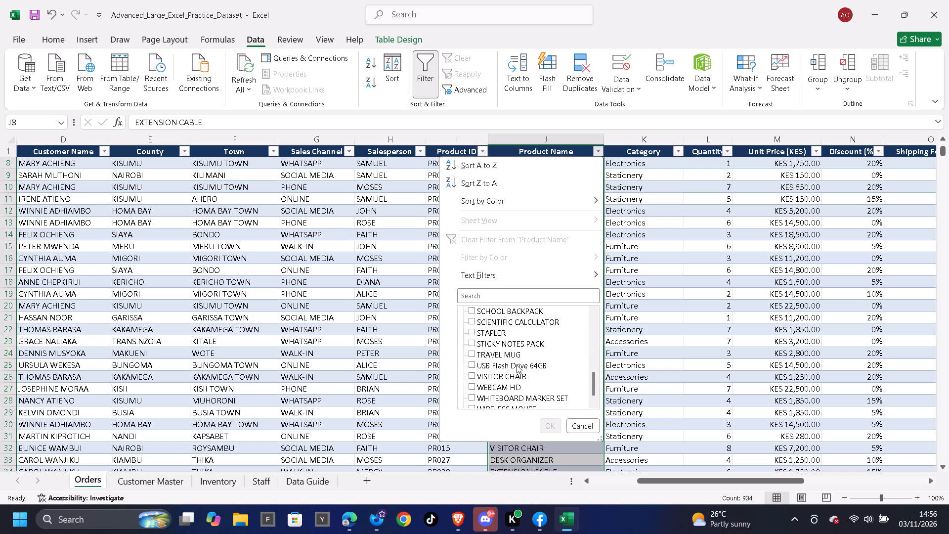
click(518, 364)
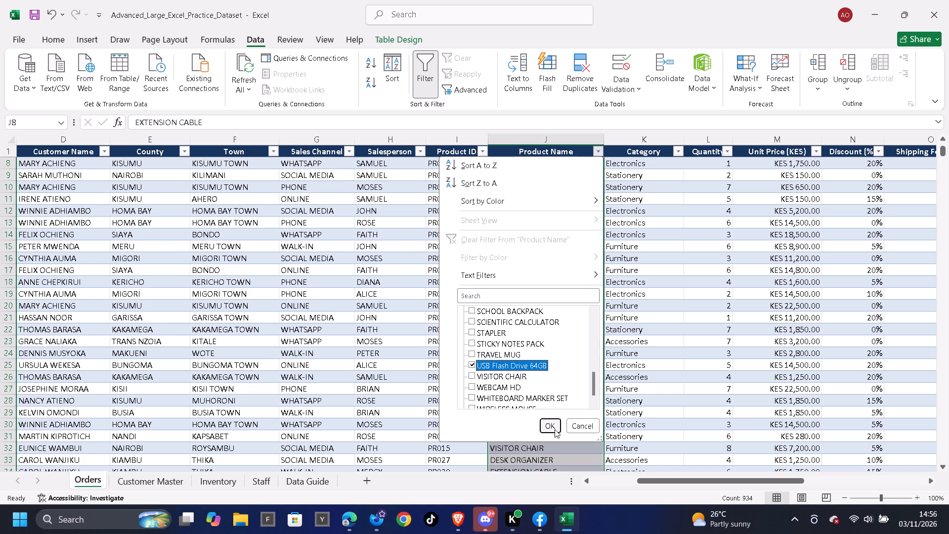
click(554, 428)
Replace all filtered USB Flash Drive 64GB entries in the Product Name column with USB FLASH DRIVE 64GB and clear the filter.
scroll(441, 309, up, 13)
scroll(548, 201, up, 6)
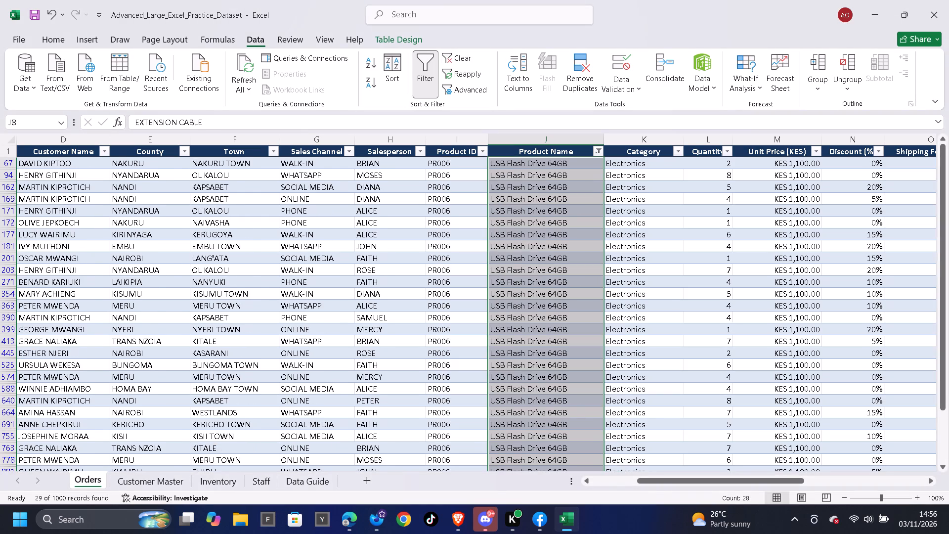
click(541, 154)
key(Down)
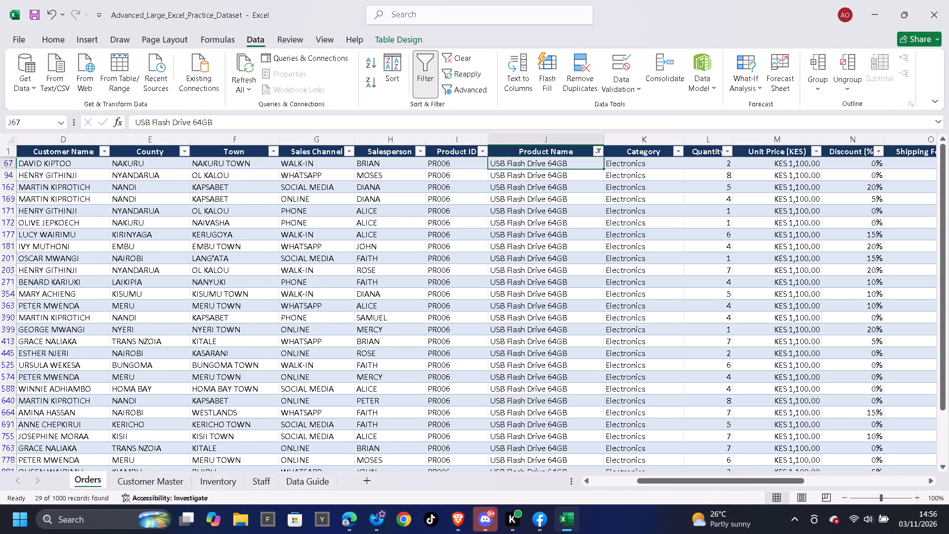
drag(155, 122, 170, 127)
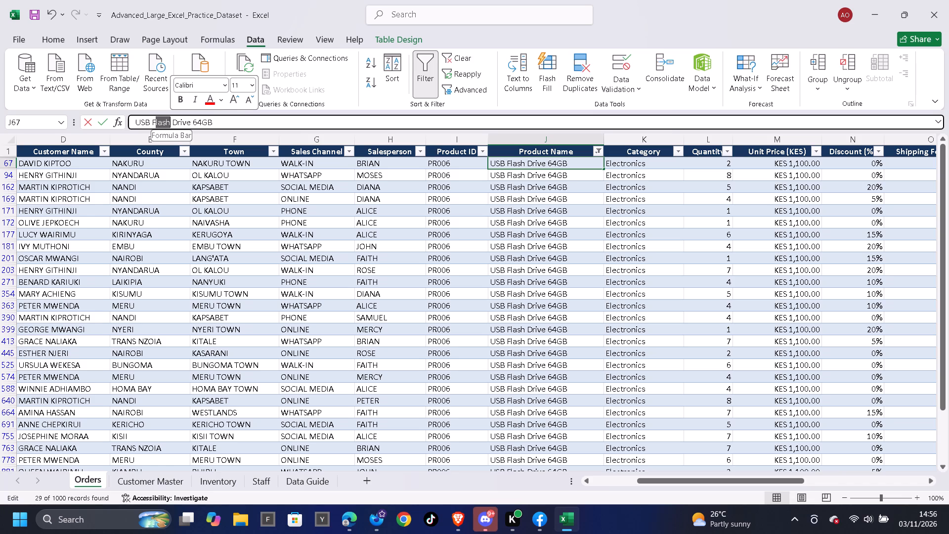
text(LASH)
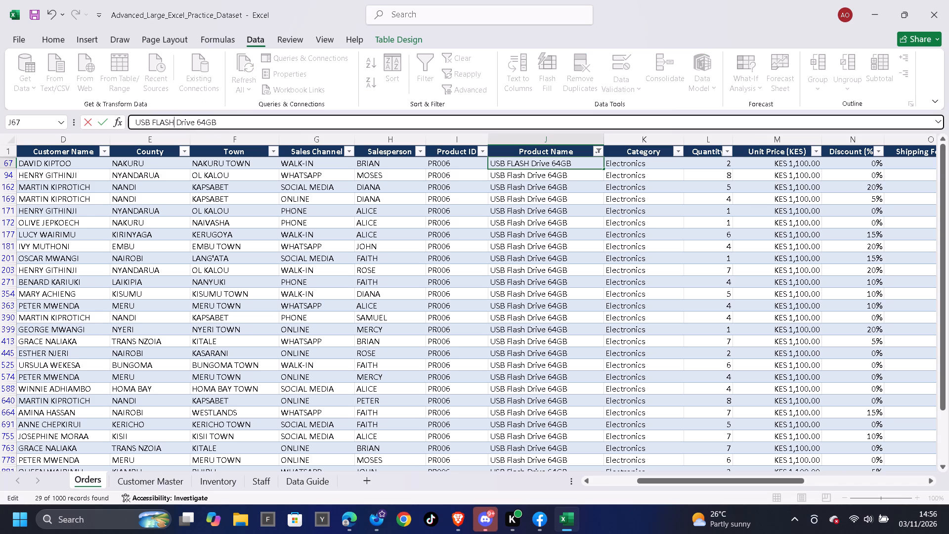
click(193, 124)
key(BackSpace)
key(BackSpace)
key(BackSpace)
key(BackSpace)
text(RIVE)
click(599, 287)
click(561, 165)
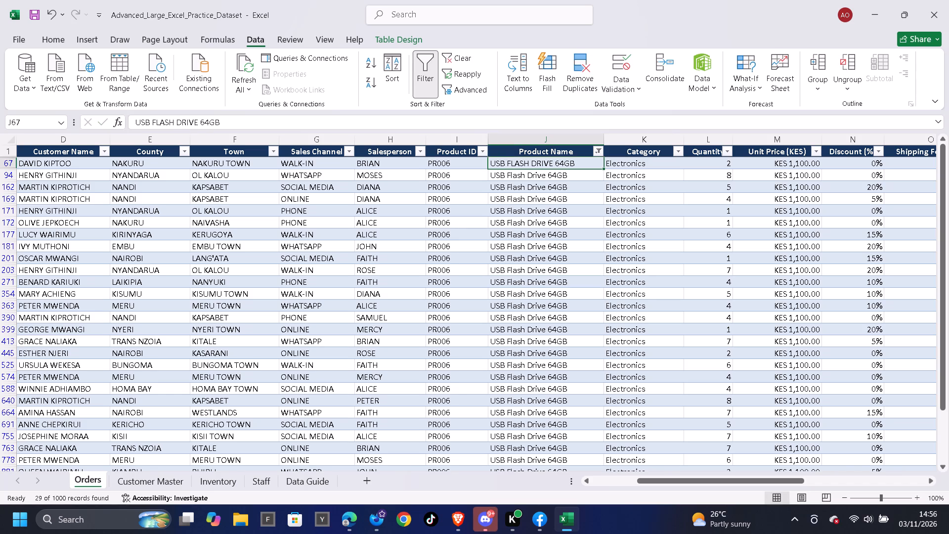
key(ctrl+shift+Down)
key(ctrl+d)
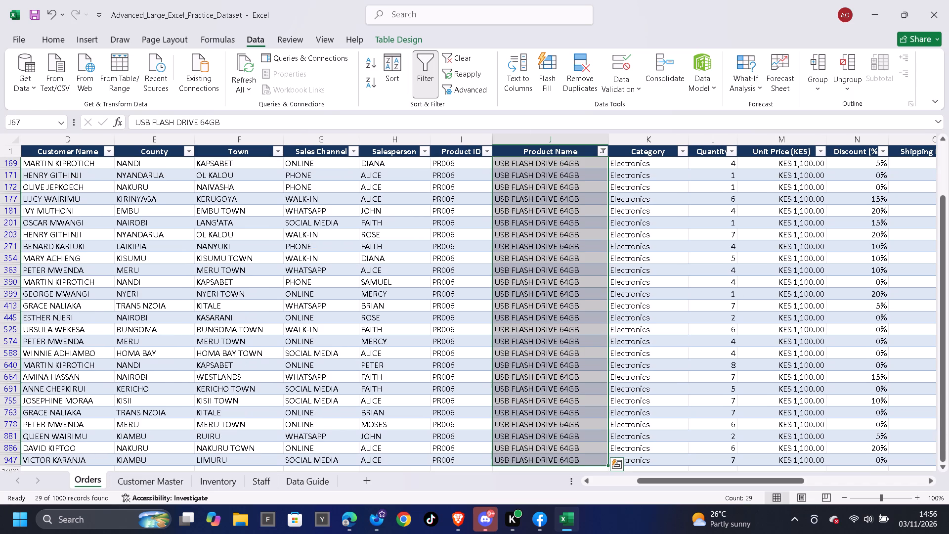
click(460, 56)
Check the Product Name column's filter values for entries not yet in uppercase.
scroll(607, 264, up, 3)
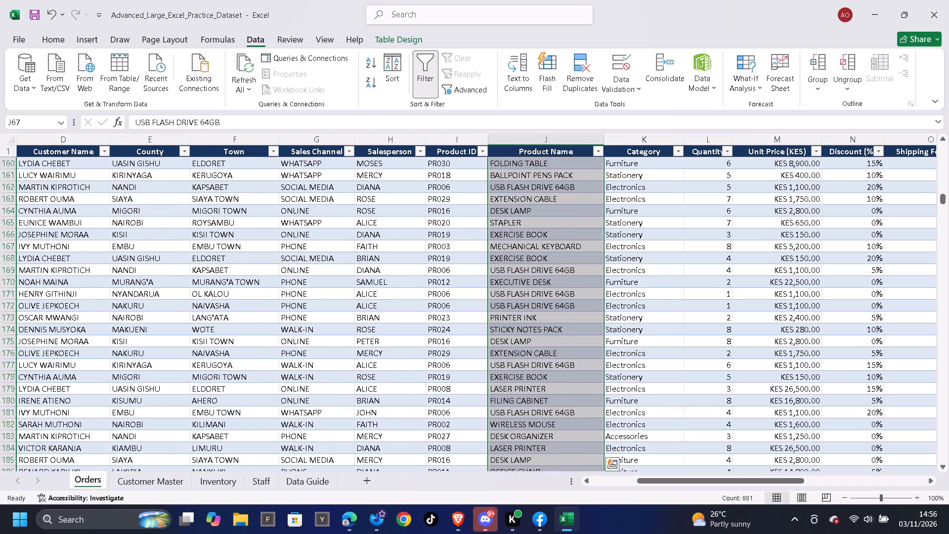
click(599, 149)
scroll(558, 323, down, 4)
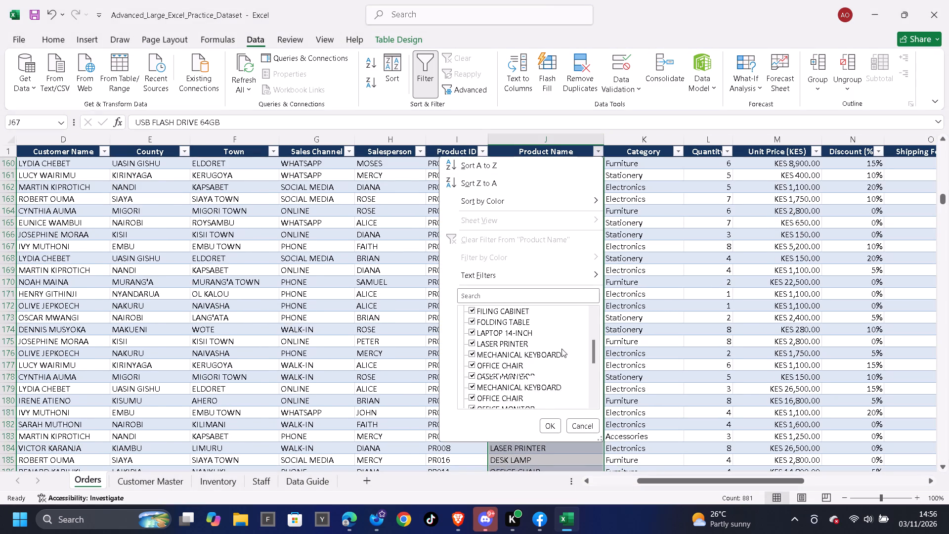
scroll(561, 349, down, 9)
click(639, 320)
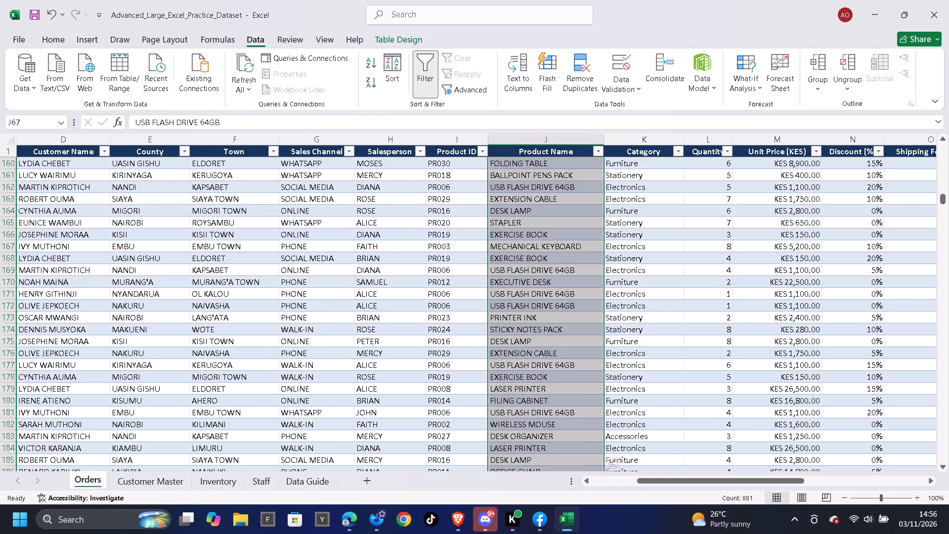
scroll(646, 376, up, 1)
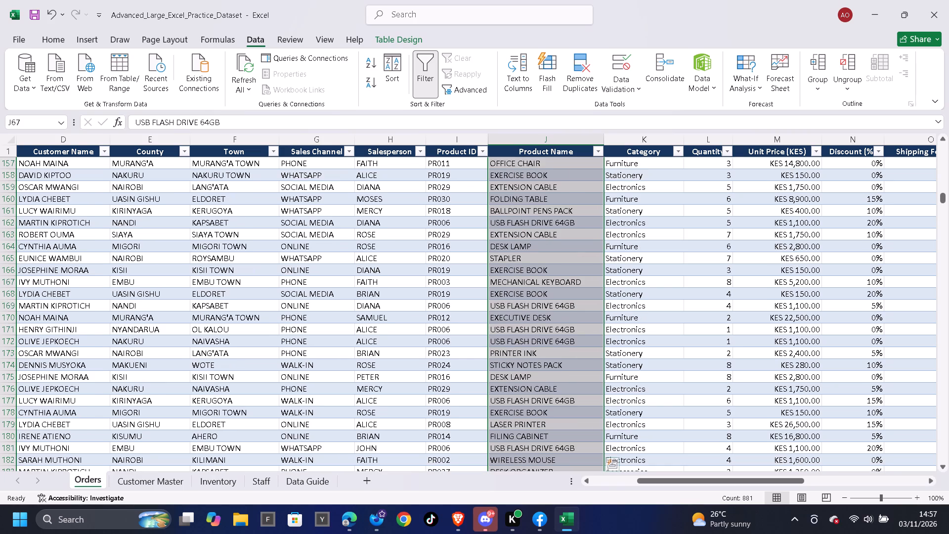
scroll(645, 376, up, 1)
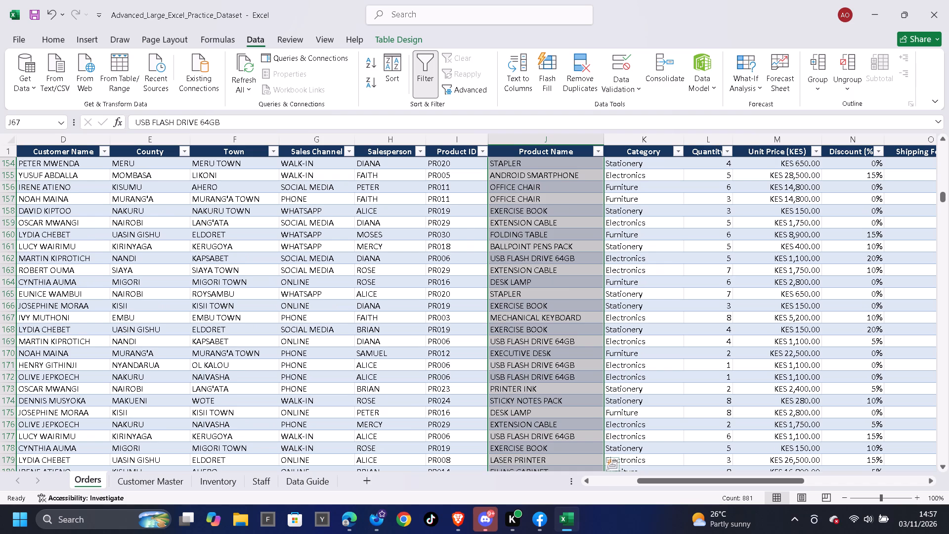
Filter the Category column to show only the Accessories entries.
click(678, 150)
click(592, 311)
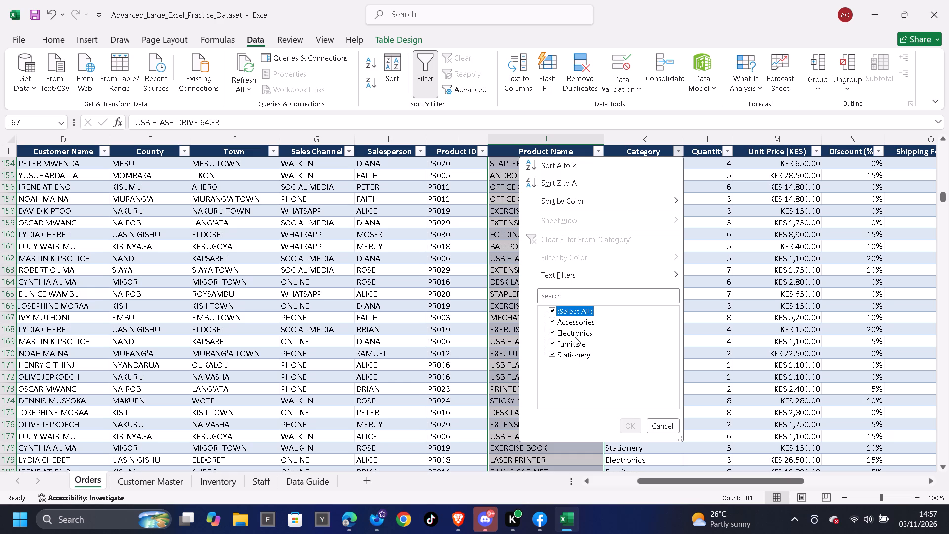
click(577, 323)
click(628, 425)
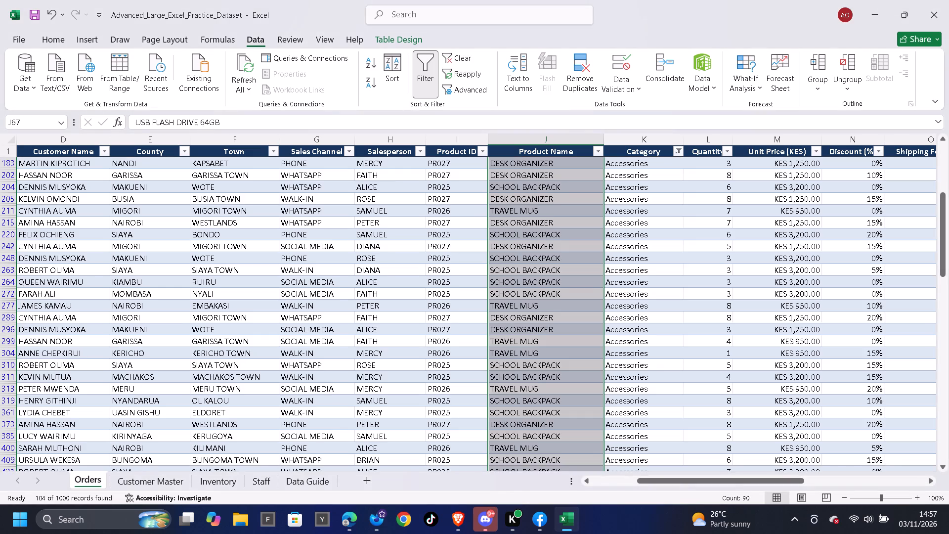
Replace all filtered Accessories entries in the Category column with ACESSORIES and clear the filter.
click(632, 153)
key(Down)
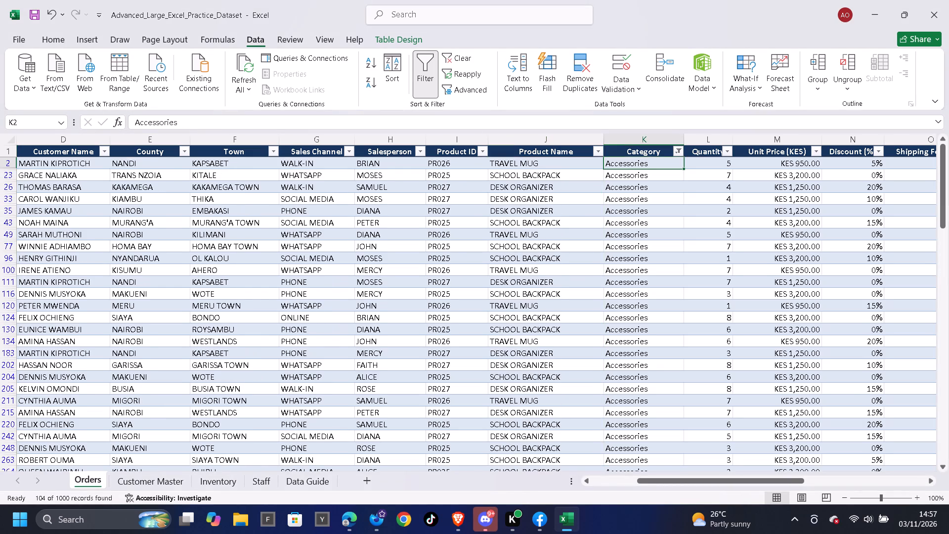
text(ACE)
text(SSORIES)
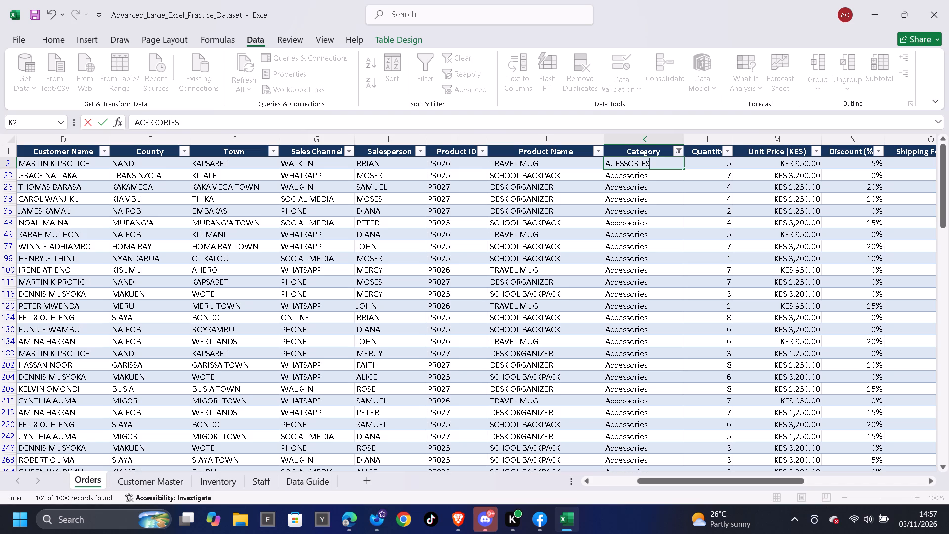
key(Down)
key(Up)
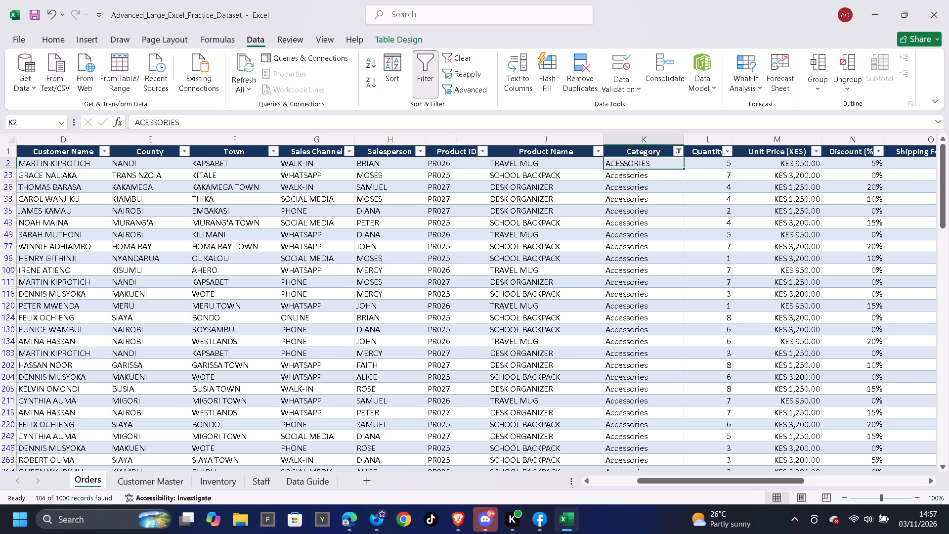
key(ctrl+shift+Down)
key(ctrl+d)
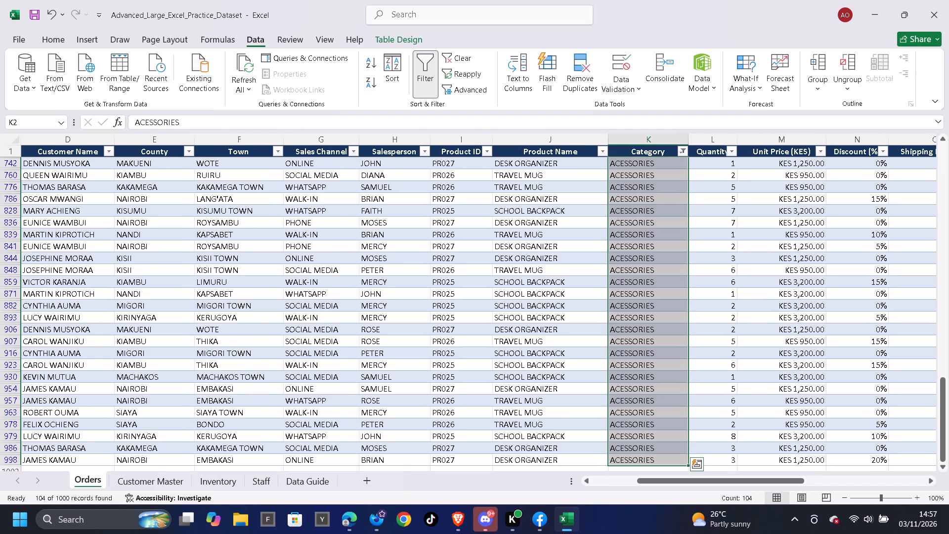
click(463, 53)
Filter the Category column to show only the Electronics entries.
click(676, 154)
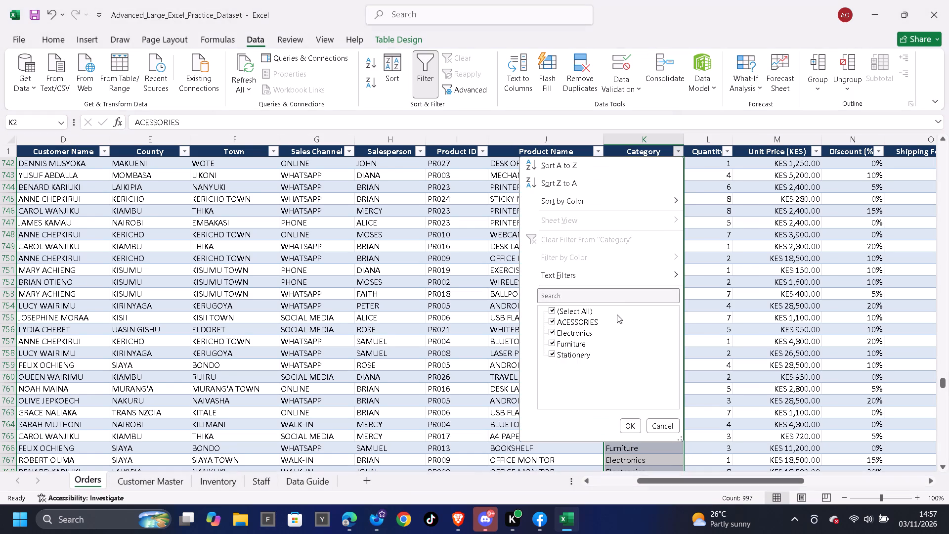
click(592, 313)
click(587, 330)
click(631, 430)
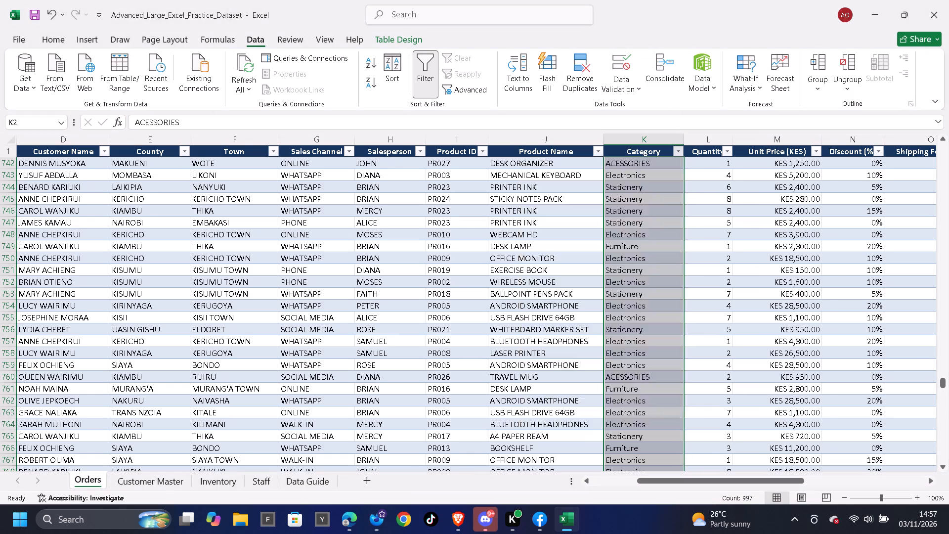
Replace all filtered Electronics entries in the Category column with ELECTRONICS and clear the filter.
click(654, 153)
key(Down)
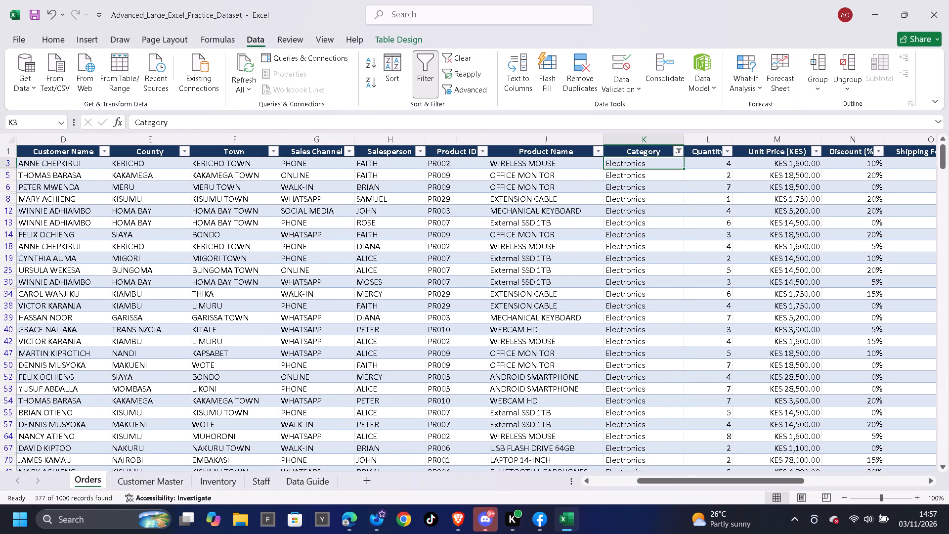
key(Up)
key(Down)
text(ELECTRONICS)
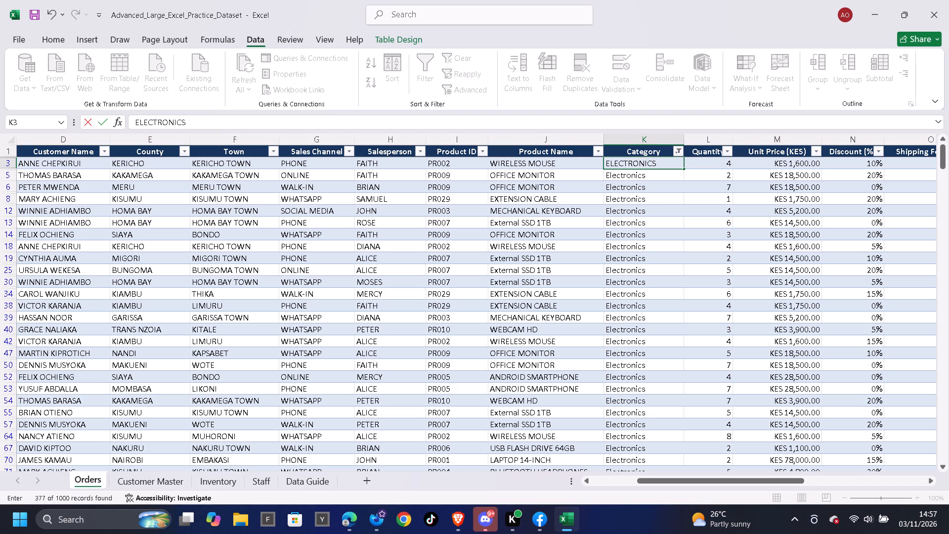
key(Down)
key(Up)
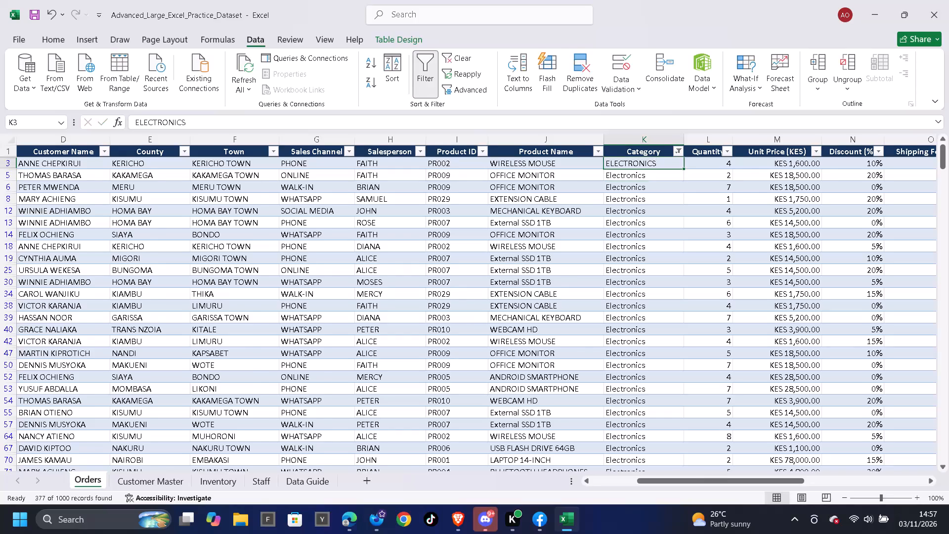
key(ctrl+shift+Down)
key(ctrl+d)
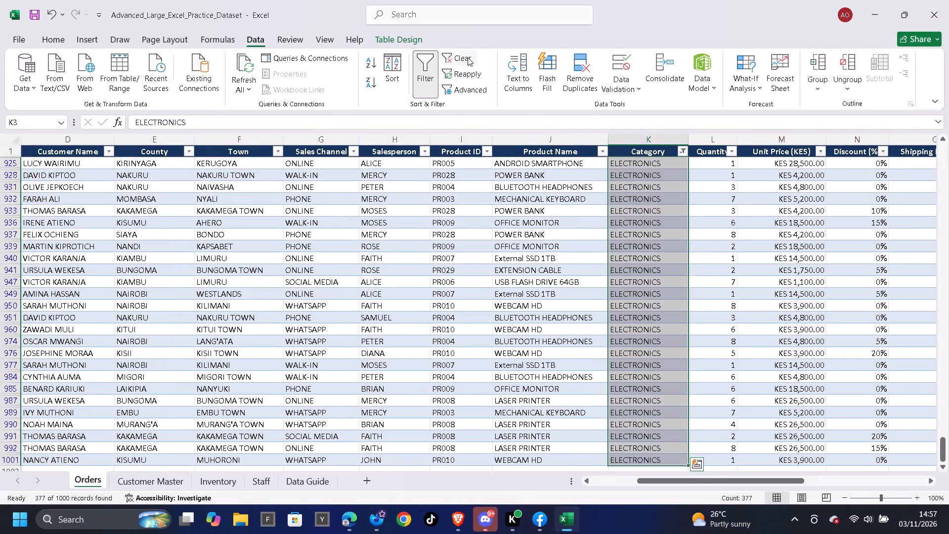
click(469, 53)
Filter the Category column to show only the Furniture entries.
click(680, 154)
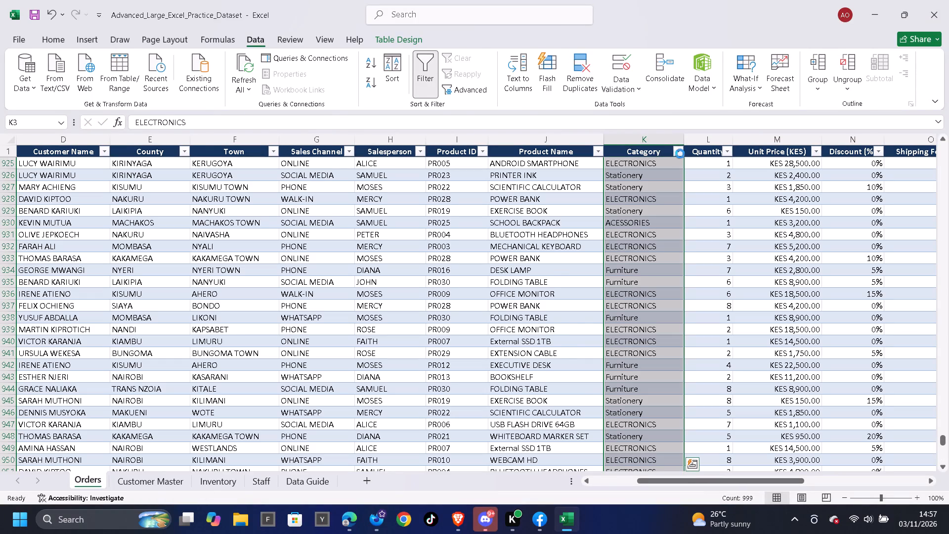
click(594, 314)
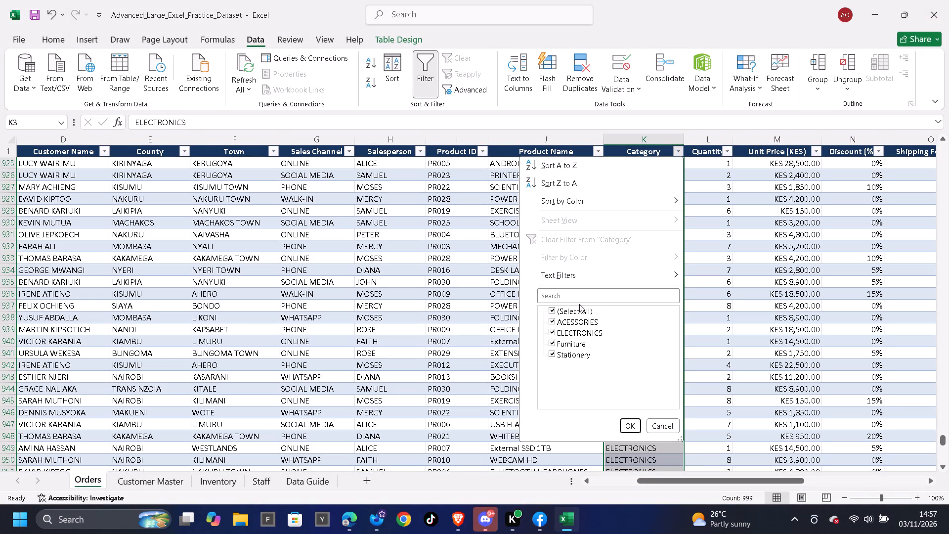
click(580, 307)
click(574, 345)
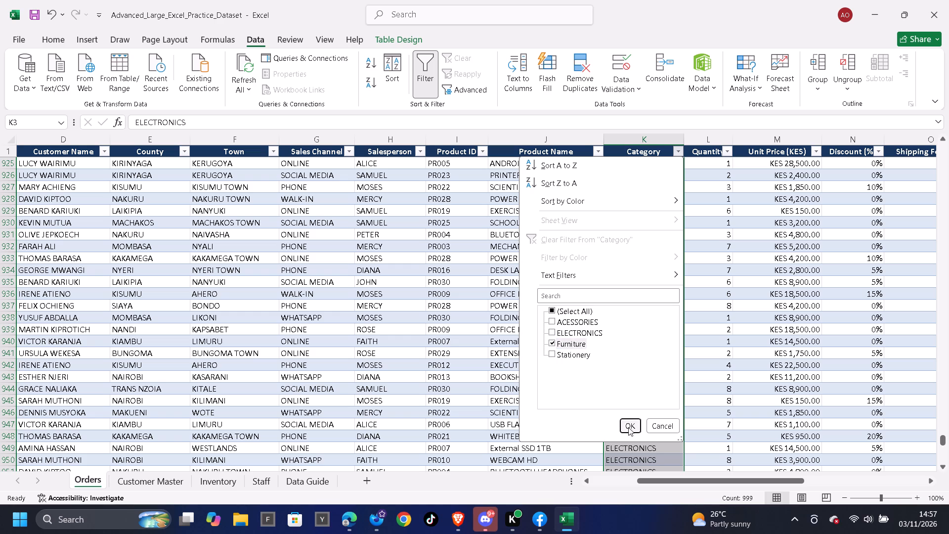
click(629, 426)
Replace all filtered Furniture entries in the Category column with FURNITURE and clear the filter.
click(619, 154)
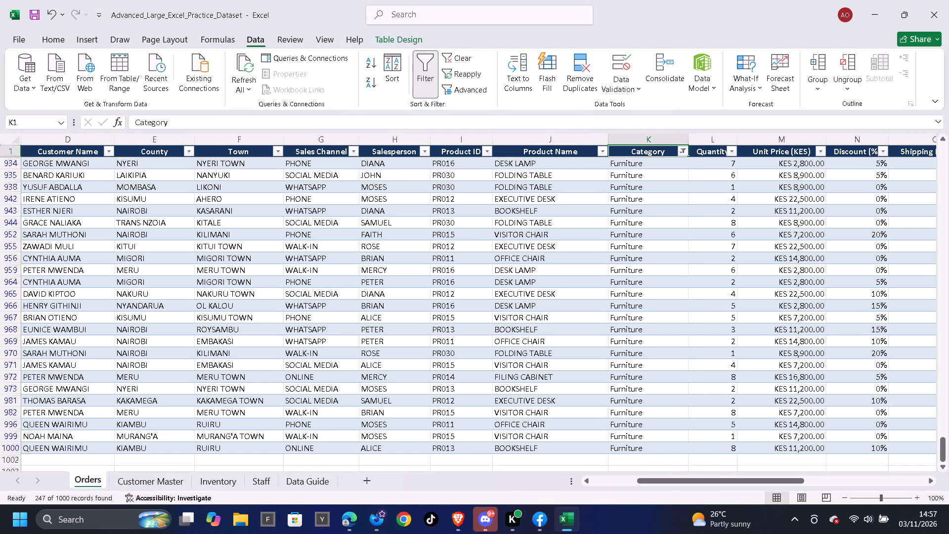
key(Down)
key(Up)
key(Down)
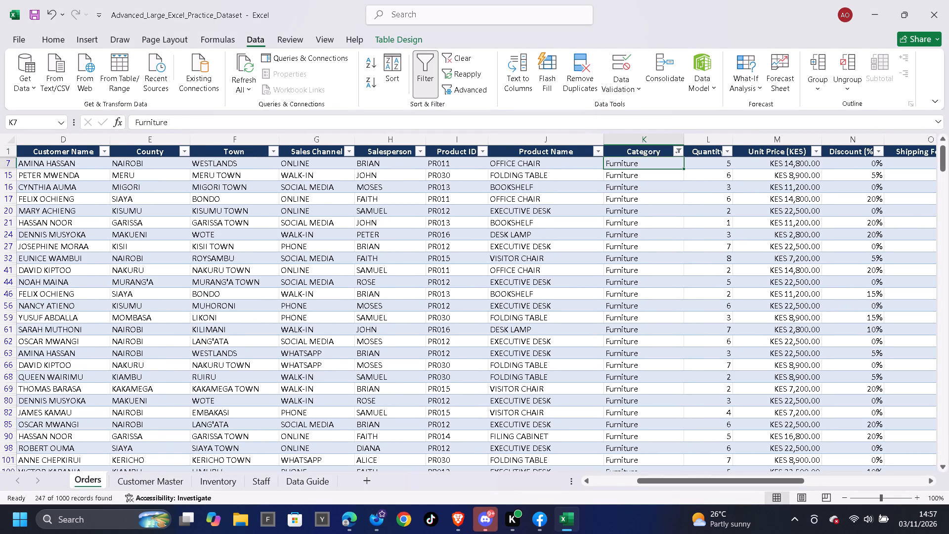
text(FURNITURE)
key(Down)
key(Up)
key(ctrl+shift+Down)
key(ctrl+d)
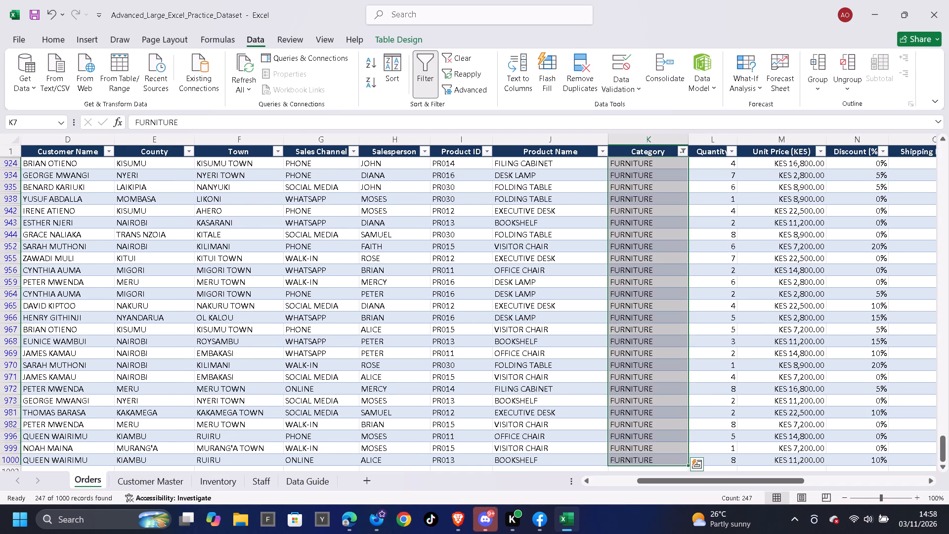
click(461, 57)
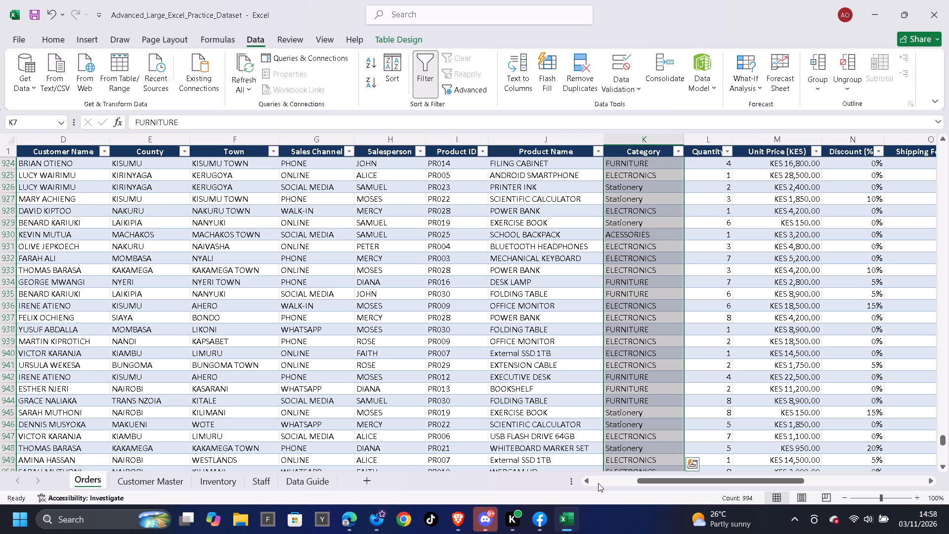
Filter the Category column to show only the Stationery entries.
scroll(676, 283, down, 1)
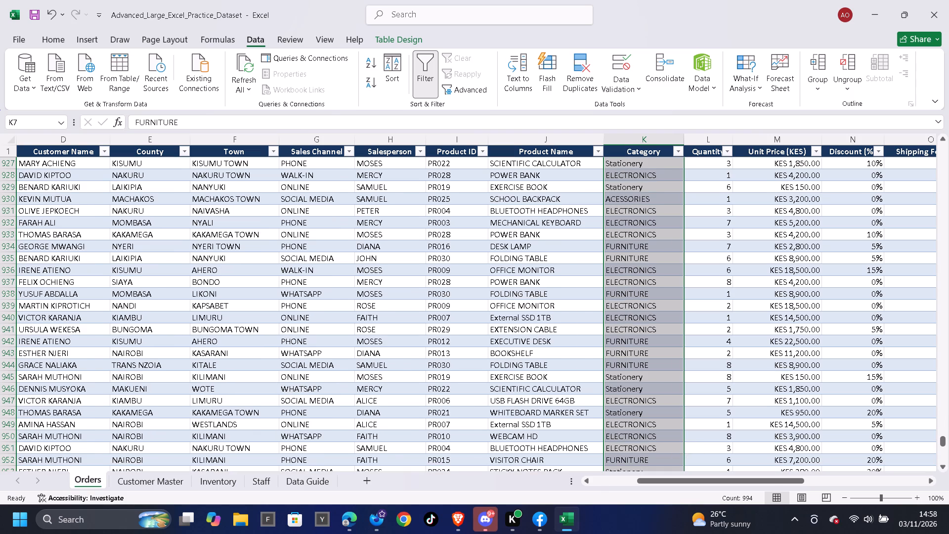
click(679, 152)
click(575, 312)
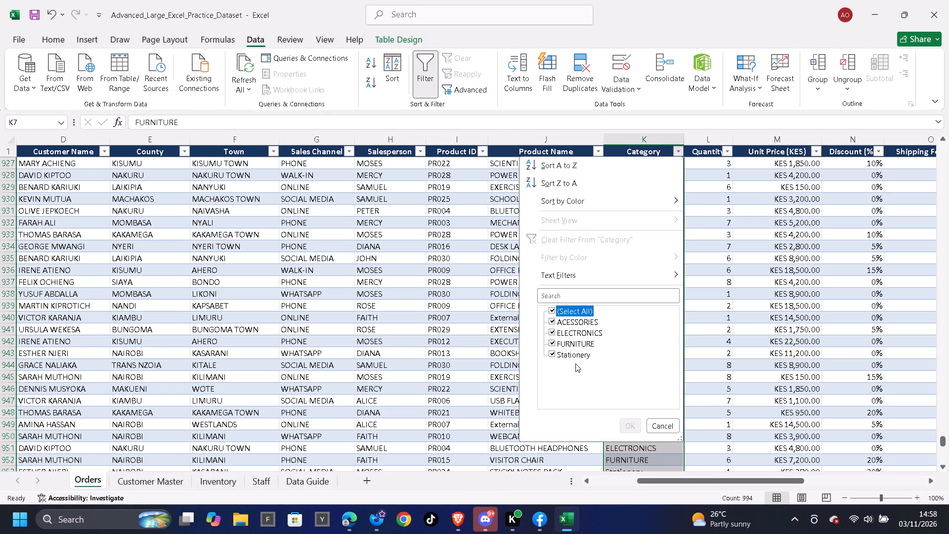
click(573, 354)
click(627, 424)
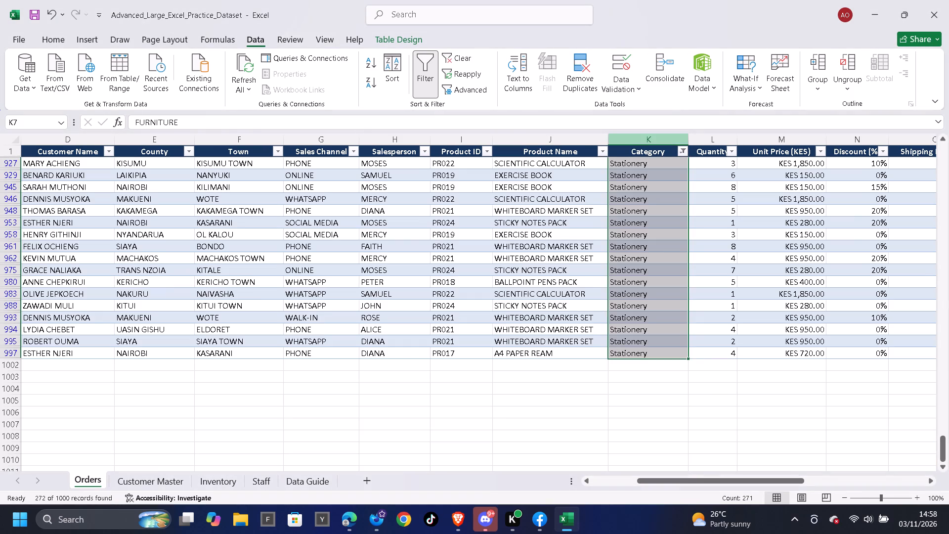
Replace all filtered Stationery entries in the Category column with STATIONERY and clear the filter.
click(641, 149)
key(Down)
key(Up)
key(Down)
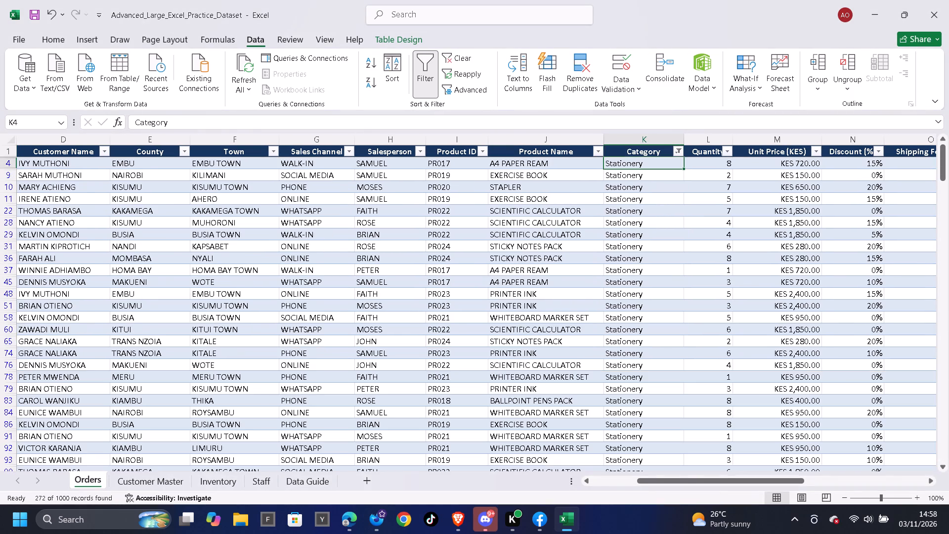
text(STATIONERY)
key(Down)
key(Up)
key(ctrl+shift+Down)
key(ctrl+d)
scroll(649, 212, down, 4)
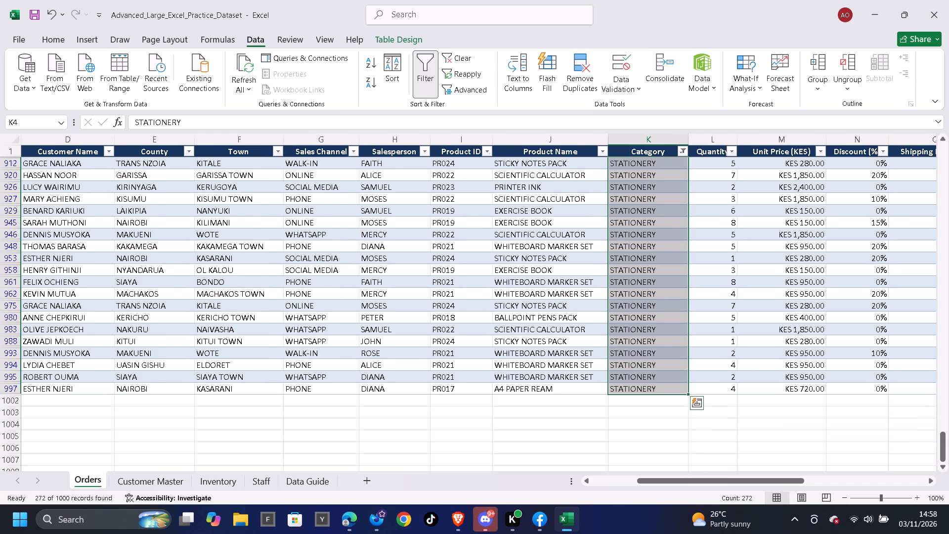
click(468, 60)
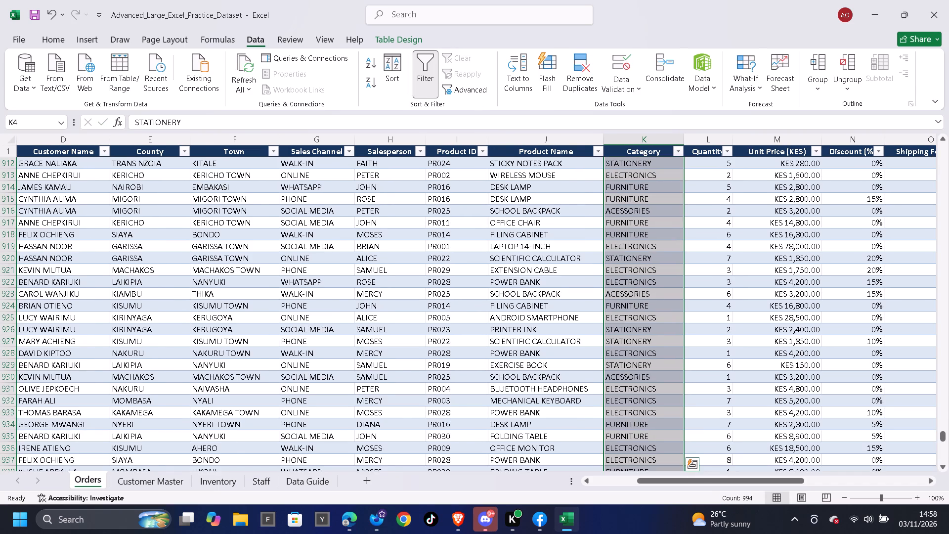
Check the Category column down to the table's last row for entries not yet in uppercase.
scroll(746, 341, up, 6)
scroll(738, 329, down, 17)
scroll(609, 379, down, 4)
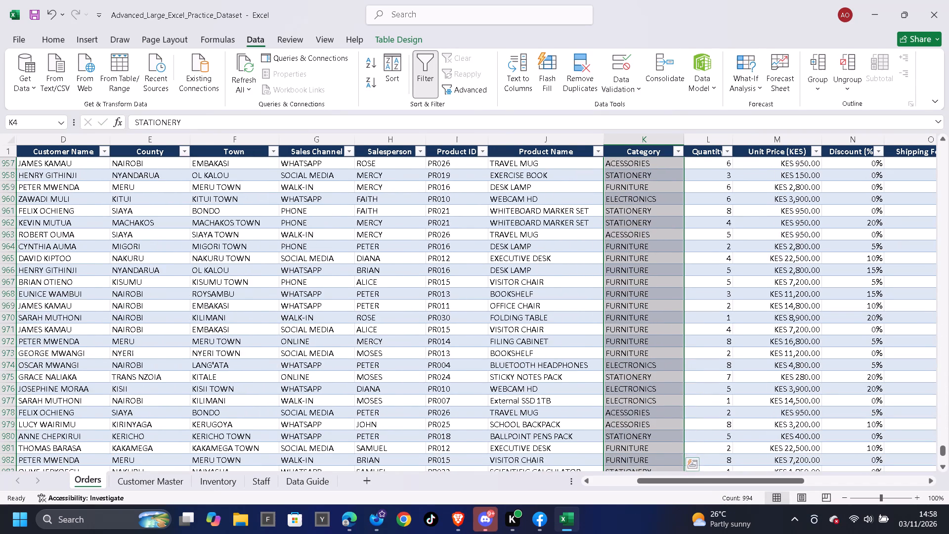
scroll(604, 380, down, 9)
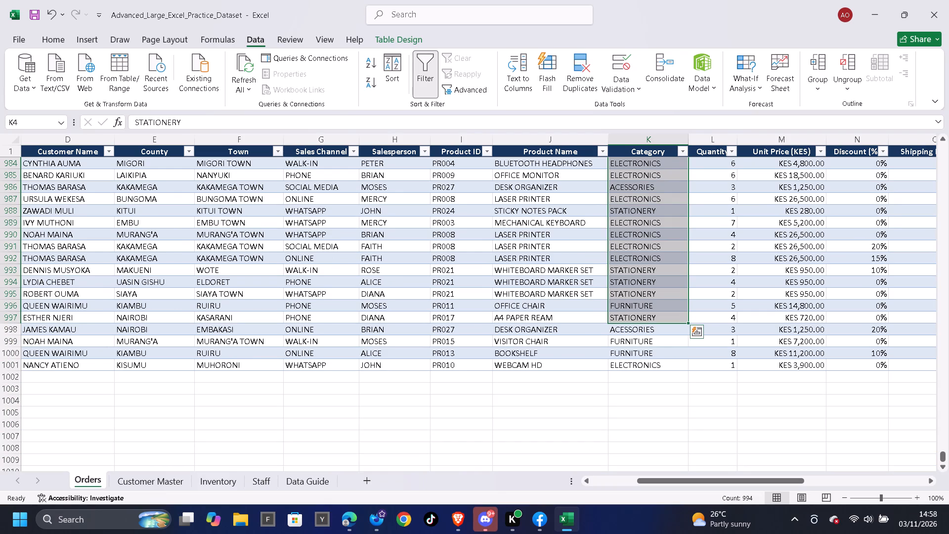
click(684, 402)
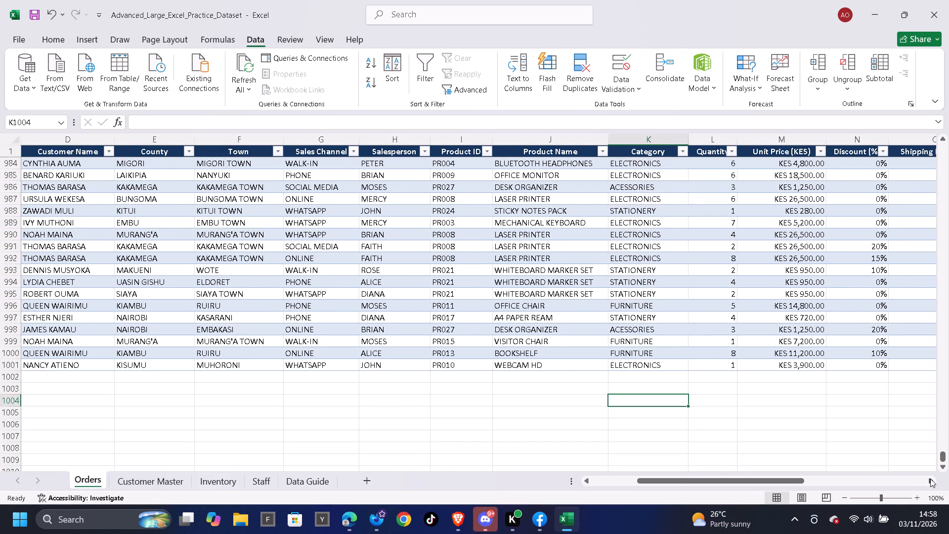
Filter the Payment Method column to show only the Bank Transfer entries.
triple_click(930, 479)
click(929, 479)
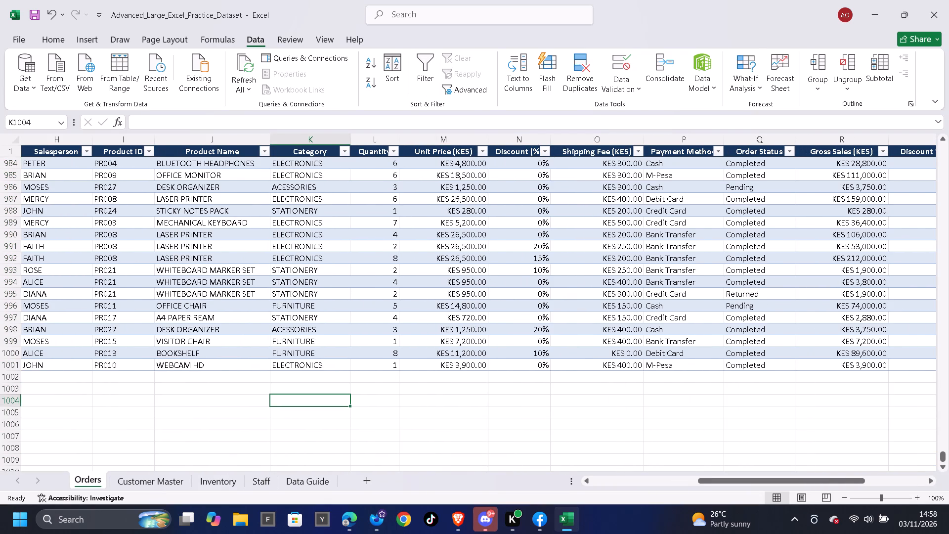
scroll(523, 373, up, 2)
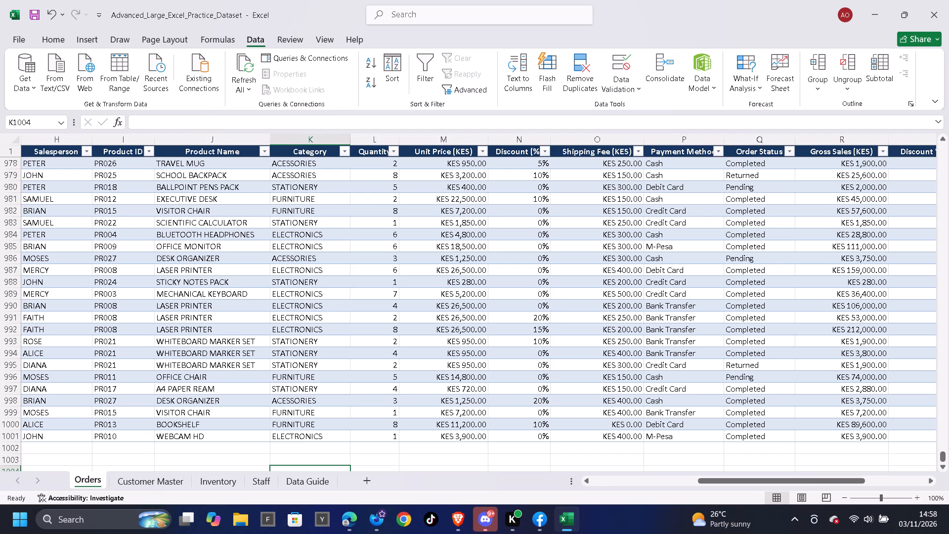
click(717, 152)
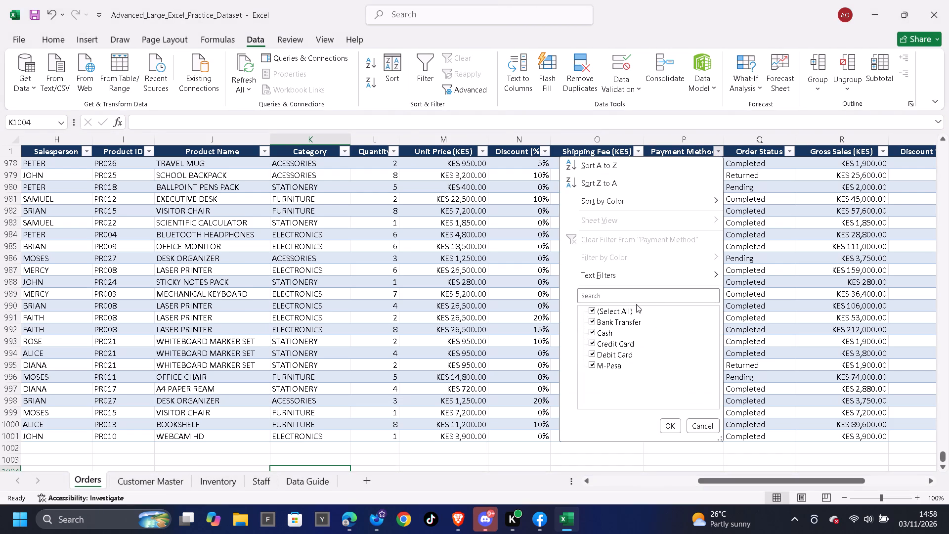
click(628, 310)
click(627, 322)
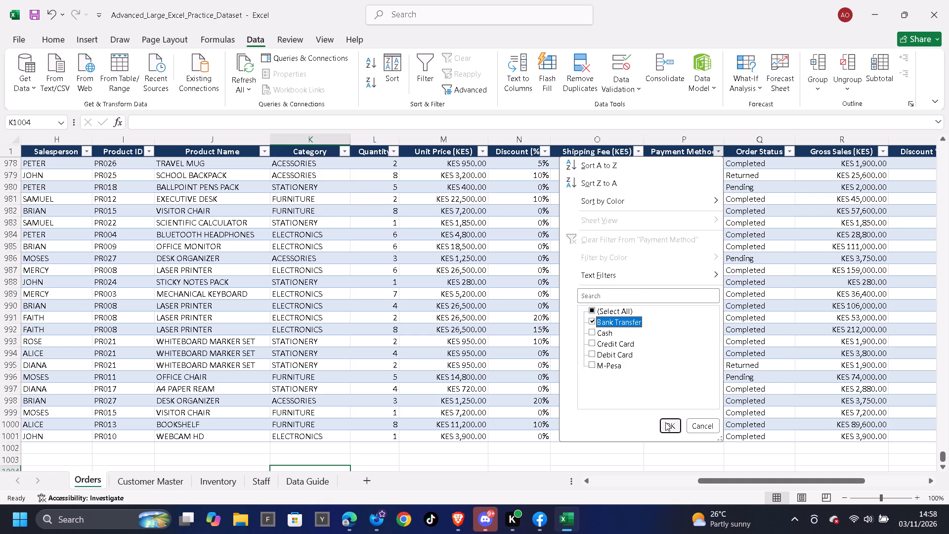
click(665, 422)
Replace all filtered Bank Transfer entries in the Payment Method column with BANK TRANSFER and clear the filter.
click(666, 147)
click(670, 154)
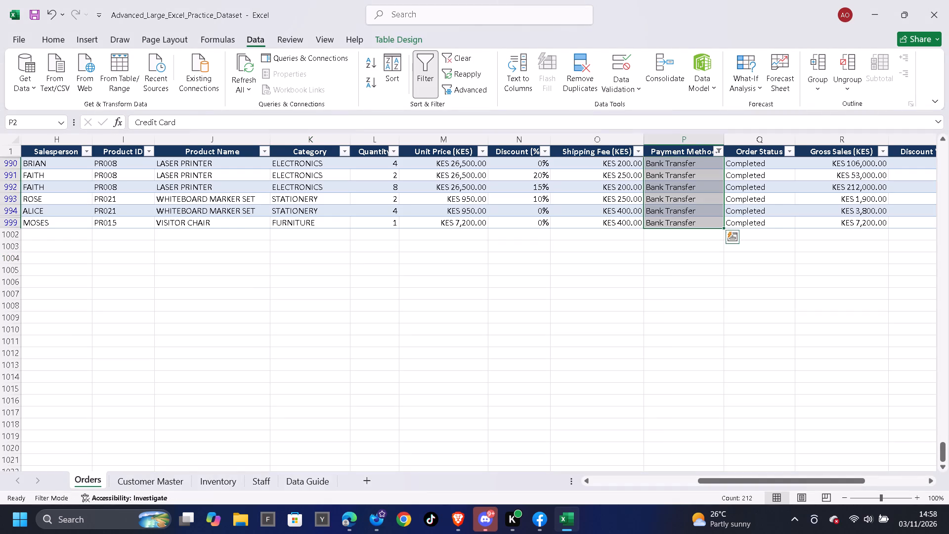
key(Down)
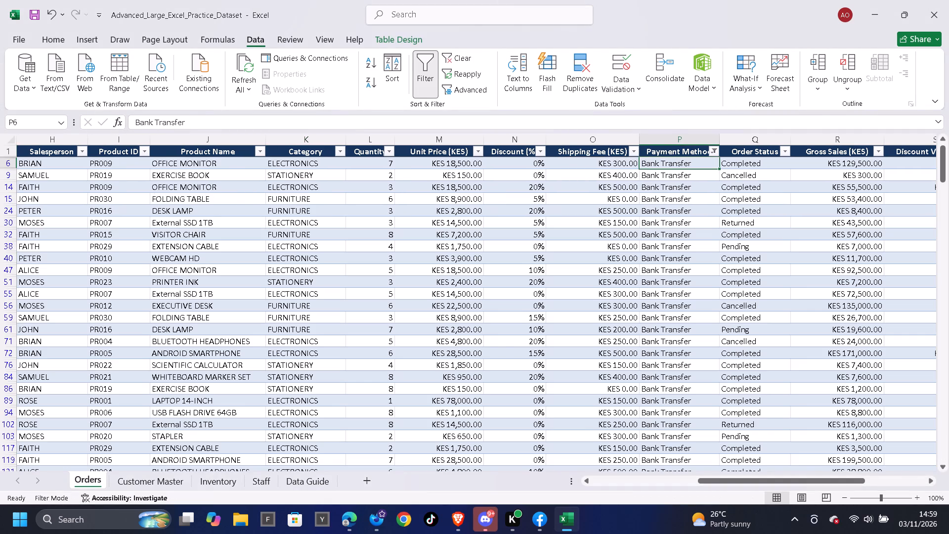
text(BANK TRANSFER)
key(Down)
key(Up)
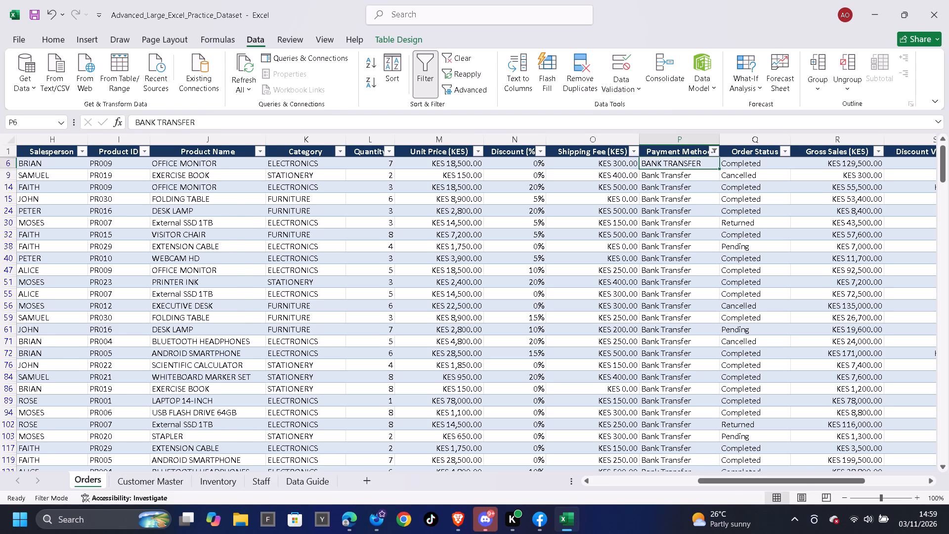
key(ctrl+shift+Down)
key(ctrl+d)
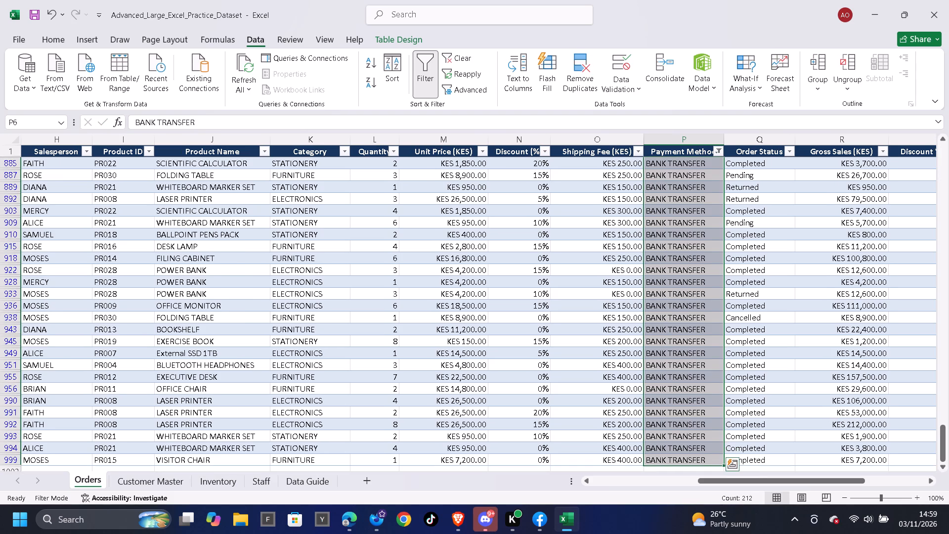
click(473, 61)
Filter the Payment Method column to show only the Cash entries.
click(710, 153)
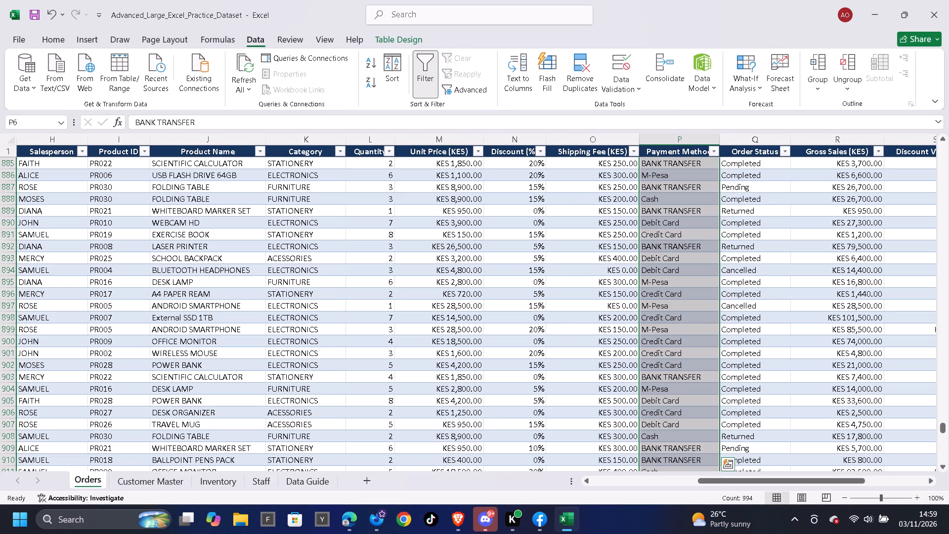
click(626, 310)
click(606, 333)
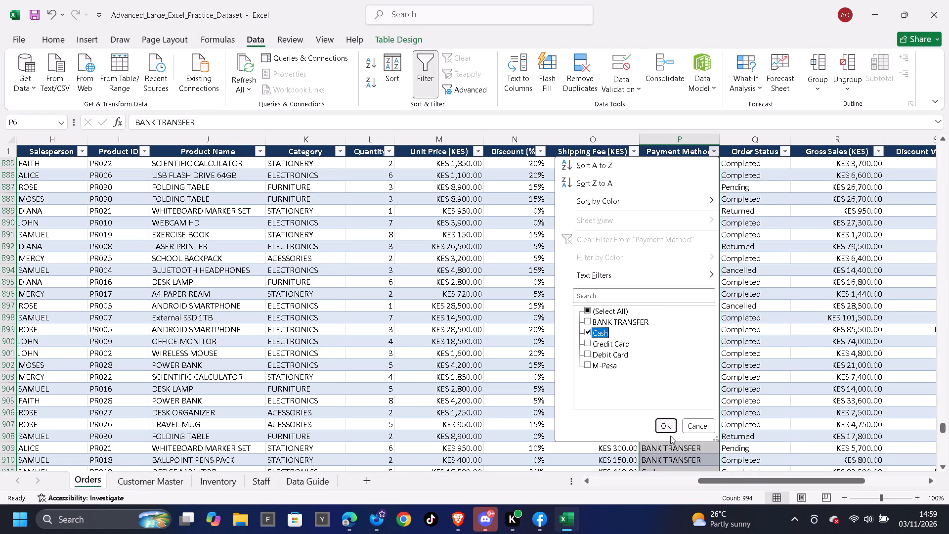
click(671, 425)
Replace all filtered Cash entries in the Payment Method column with CASH and clear the filter.
click(663, 151)
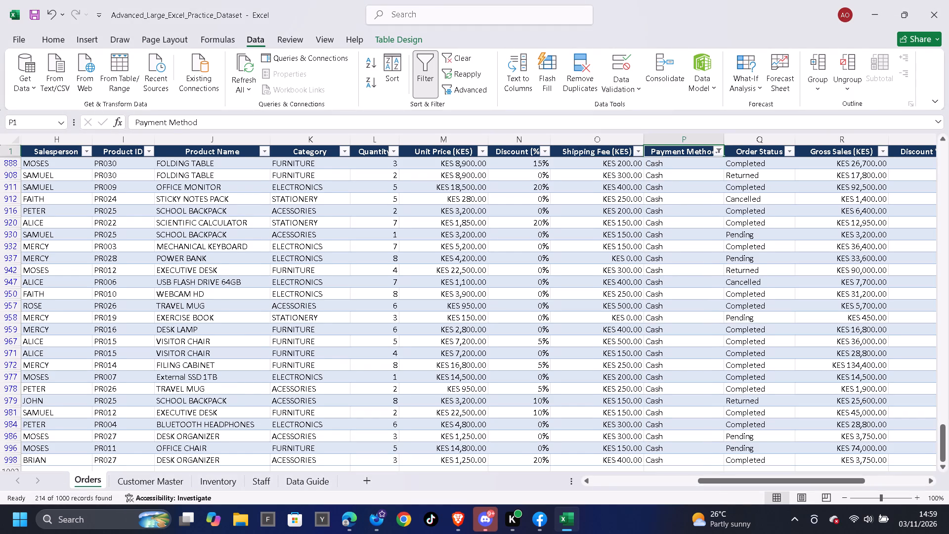
key(Down)
text(CASH)
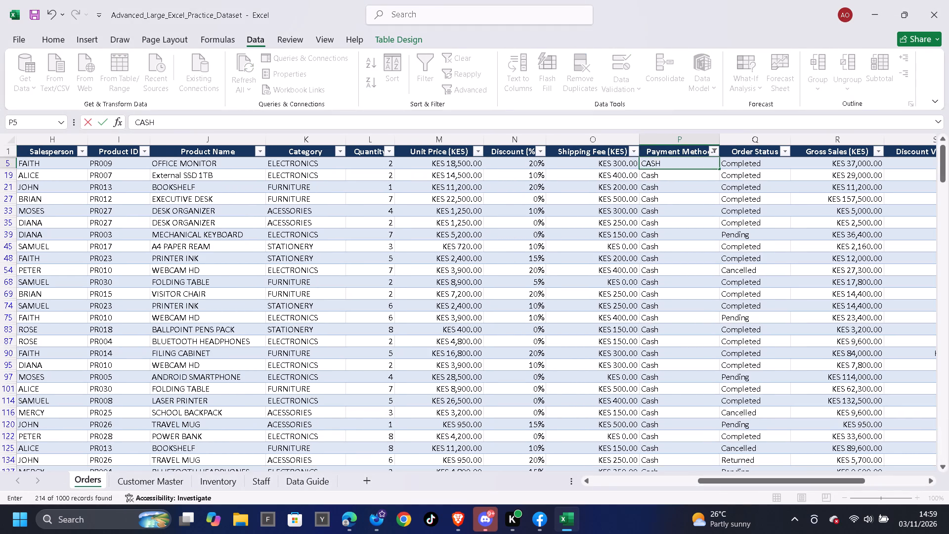
key(Down)
key(Up)
key(ctrl+shift+Down)
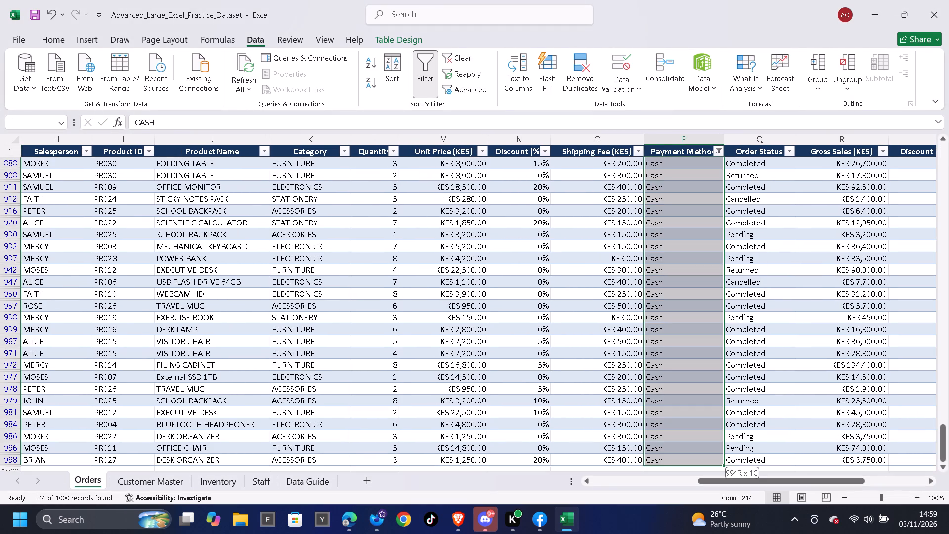
key(ctrl+d)
click(465, 55)
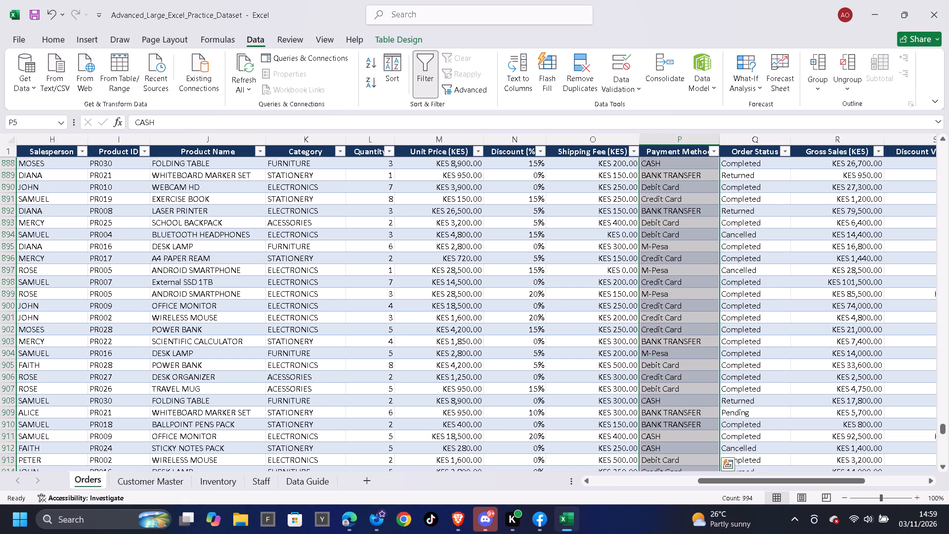
Filter the Payment Method column to show only the Credit Card entries.
click(712, 151)
click(613, 307)
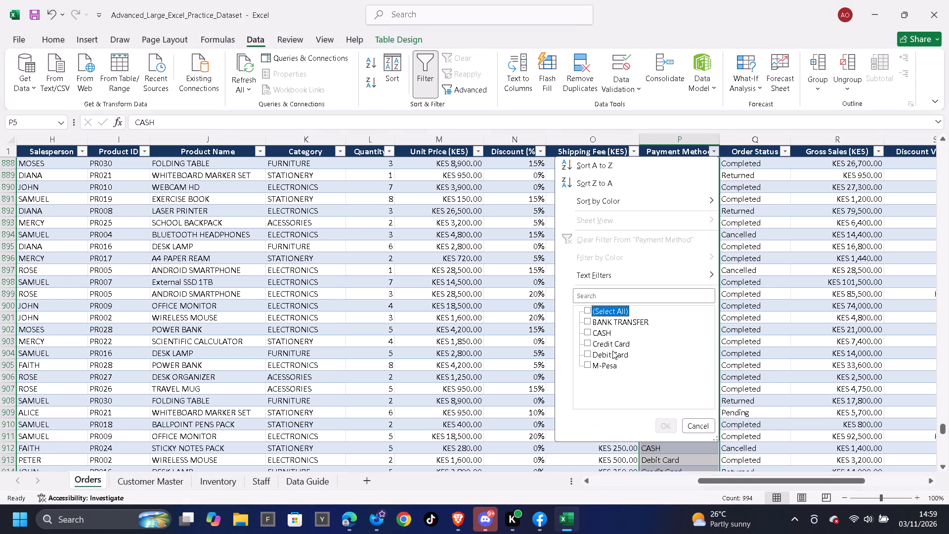
click(610, 345)
click(664, 426)
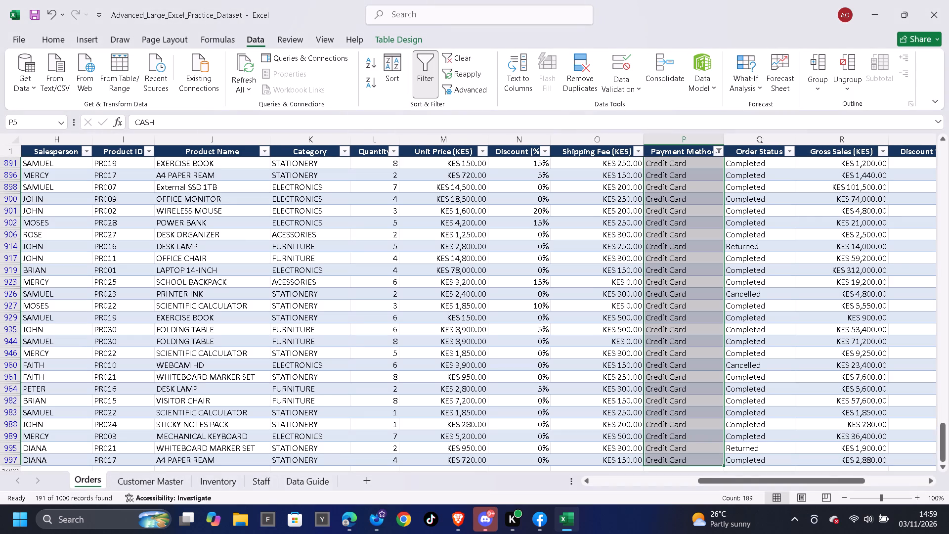
Replace all filtered Credit Card entries in the Payment Method column with CREDIT CARD and clear the filter.
click(676, 151)
key(Down)
key(Up)
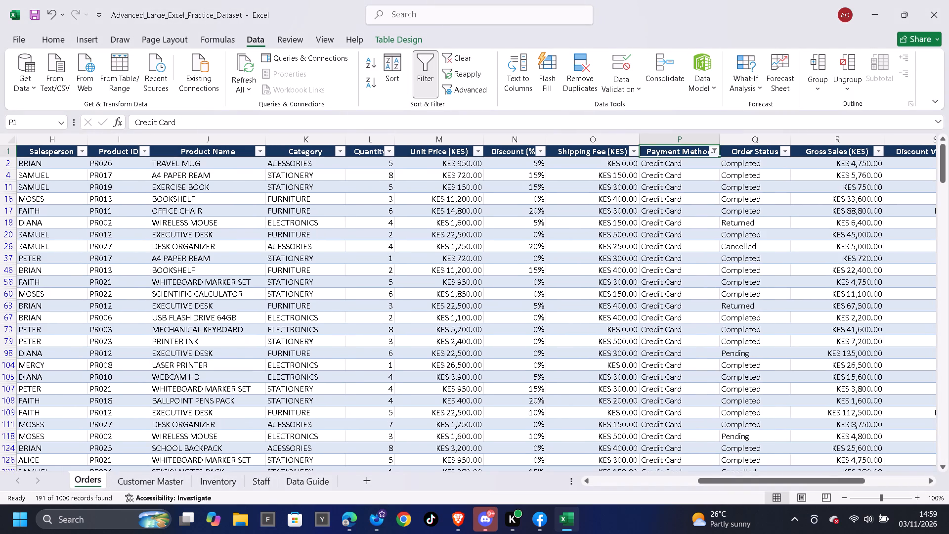
key(Down)
text(CRED)
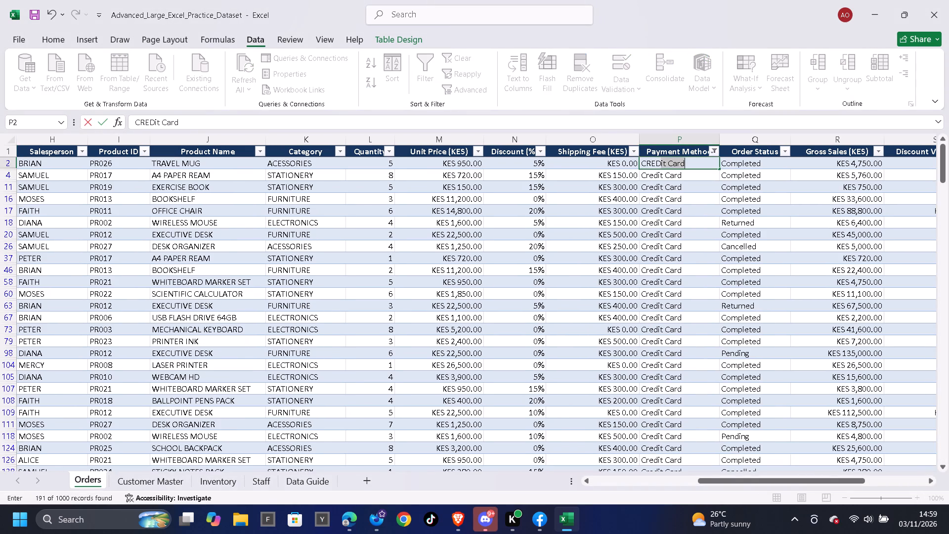
text(IT CARD)
key(Down)
key(Up)
key(ctrl+shift+Down)
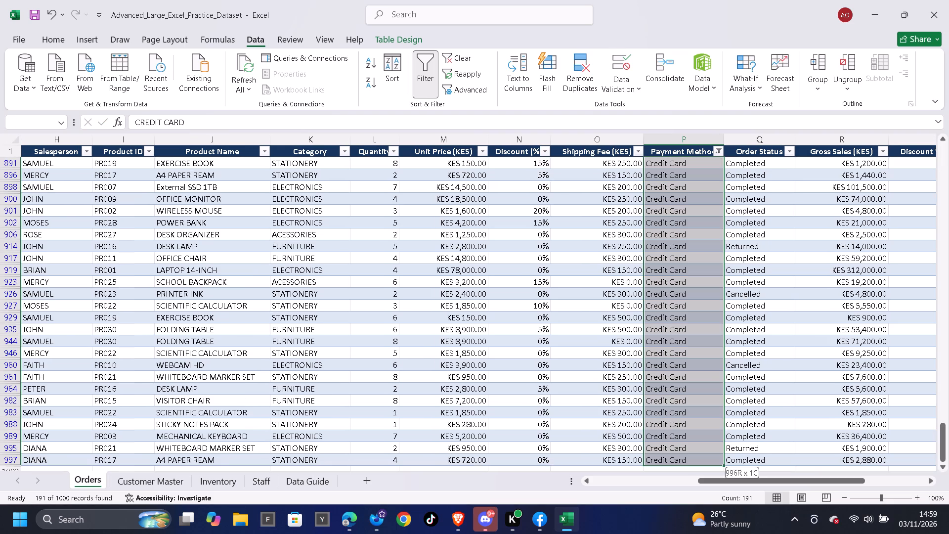
key(ctrl+d)
scroll(672, 148, down, 4)
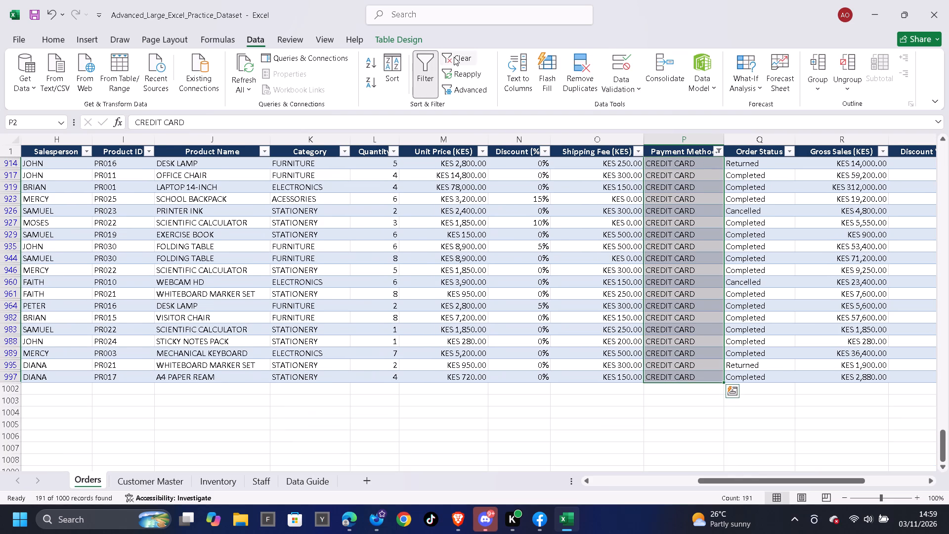
click(455, 57)
Filter the Payment Method column to show only the Debit Card entries.
click(712, 152)
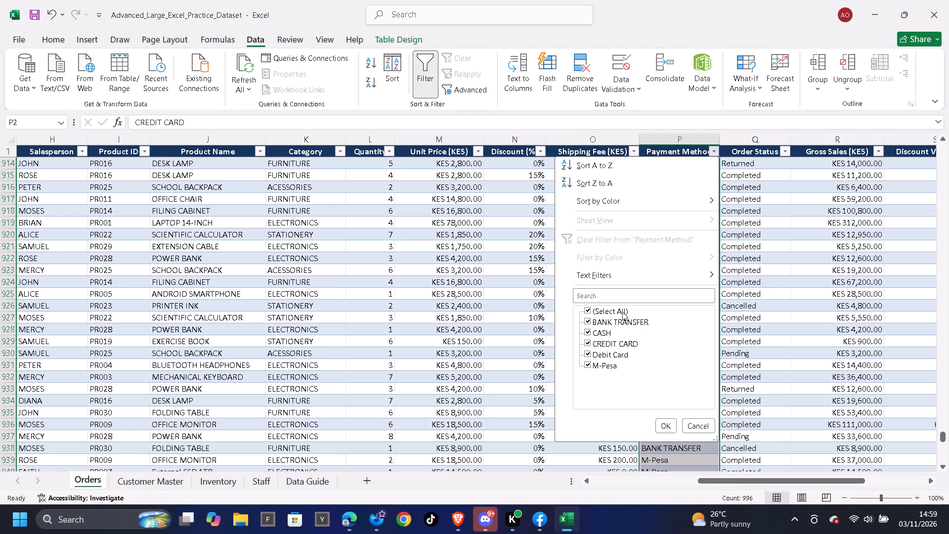
click(622, 312)
click(609, 356)
click(665, 423)
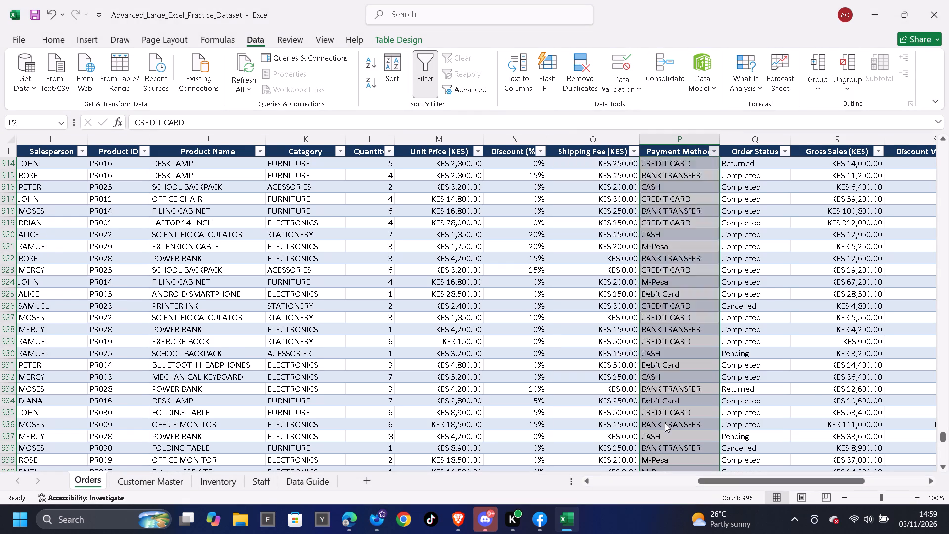
Replace all filtered Debit Card entries in the Payment Method column with DEBIT CARD and clear the filter.
click(681, 150)
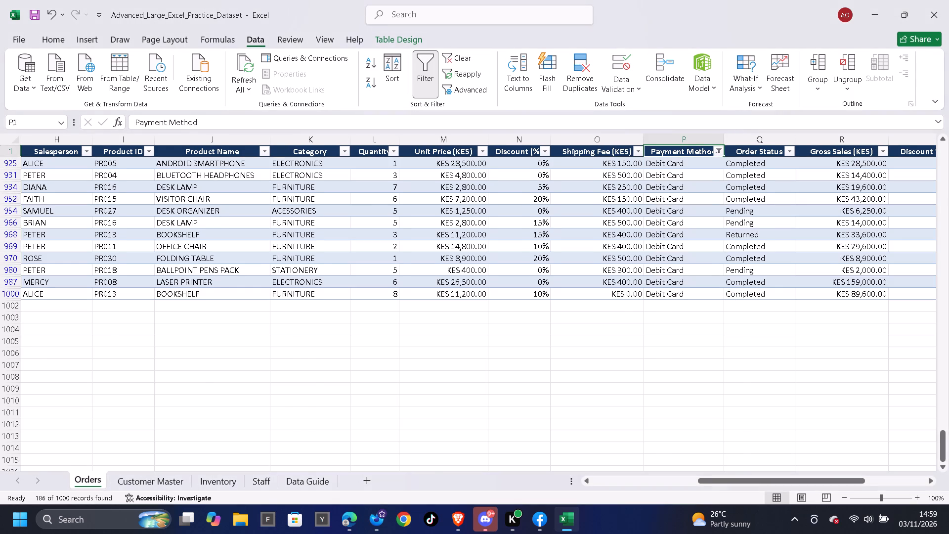
key(Down)
key(Up)
key(Down)
text(DEBIT CARD)
key(Down)
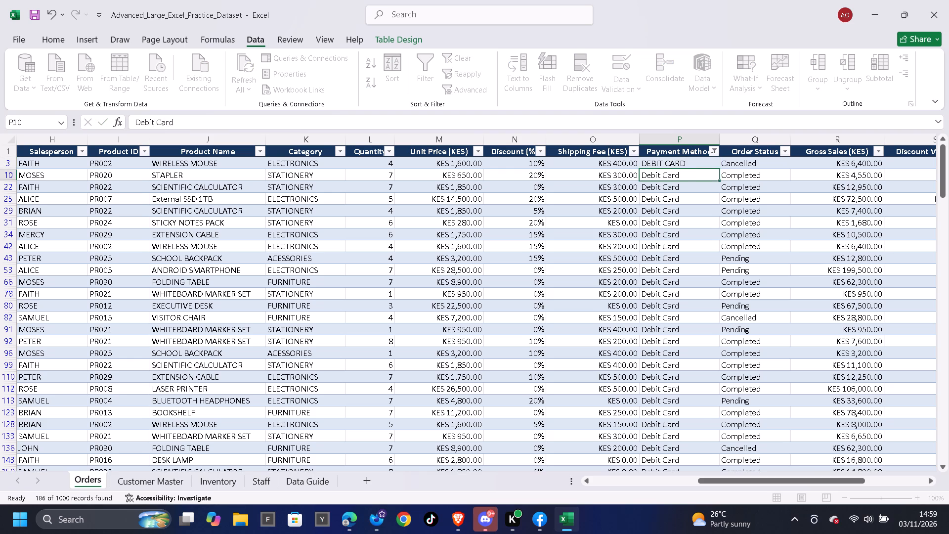
key(Up)
key(ctrl+shift+Down)
key(ctrl+d)
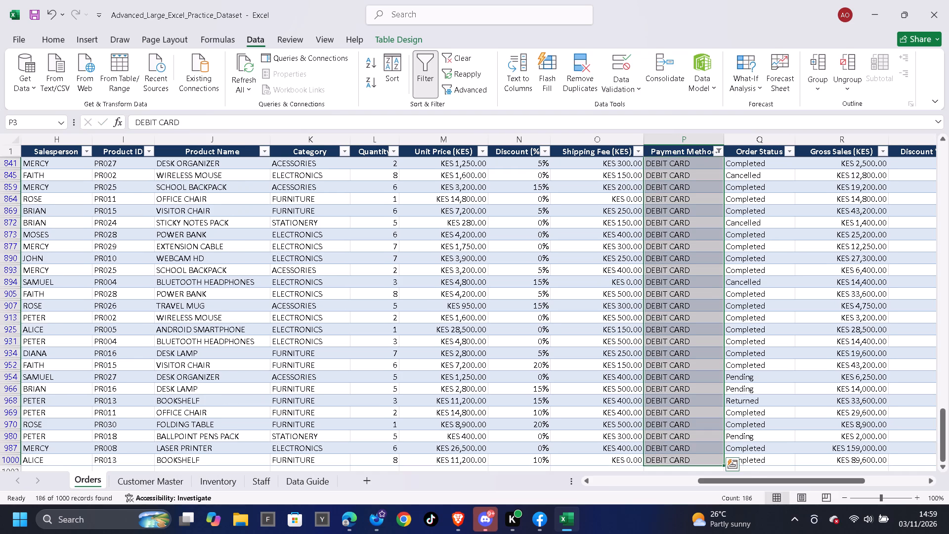
click(474, 54)
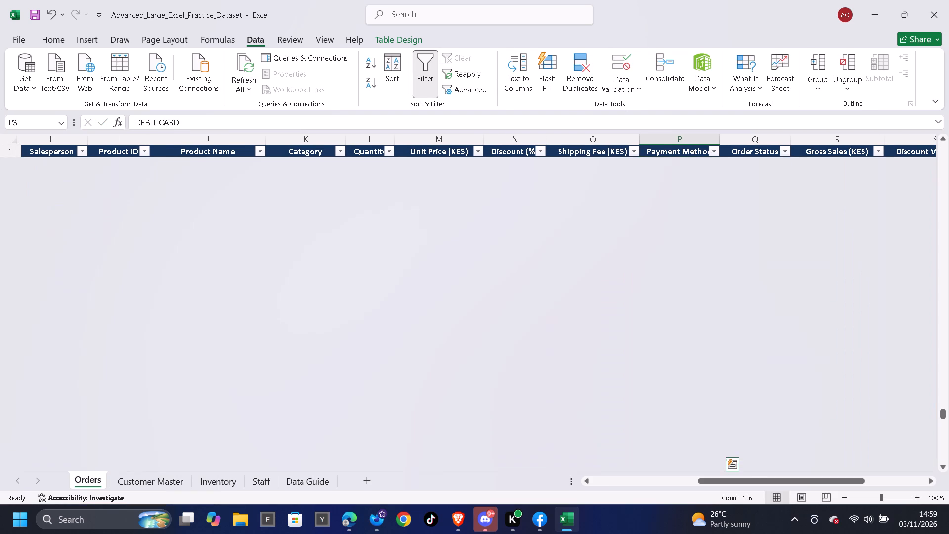
Filter the Payment Method column to show only the M-Pesa entries.
click(713, 153)
click(625, 311)
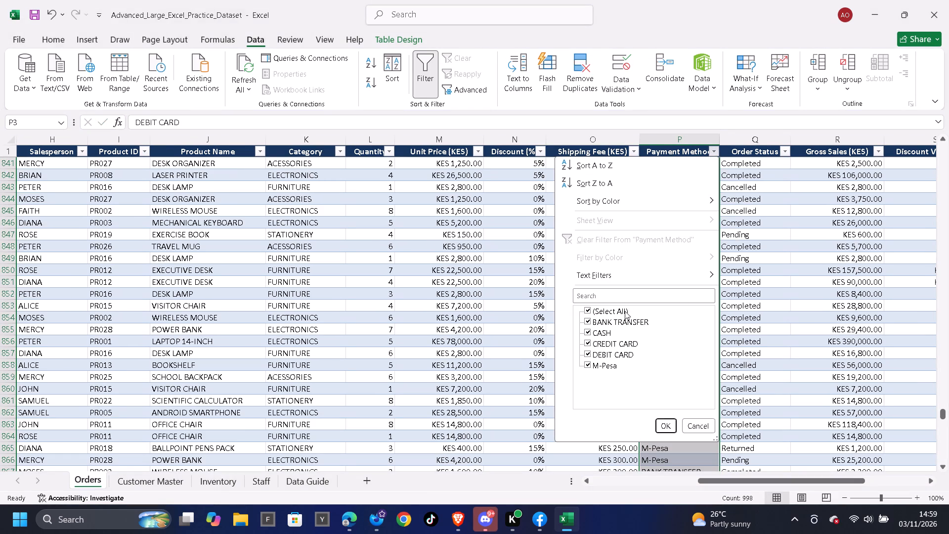
click(611, 366)
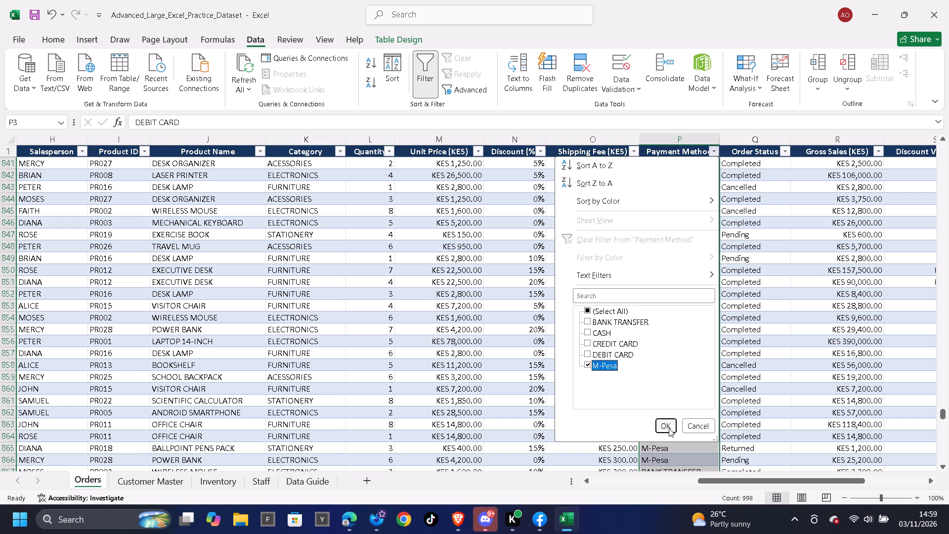
click(668, 427)
Replace all filtered M-Pesa entries in the Payment Method column with M-PESA and clear the filter.
click(669, 153)
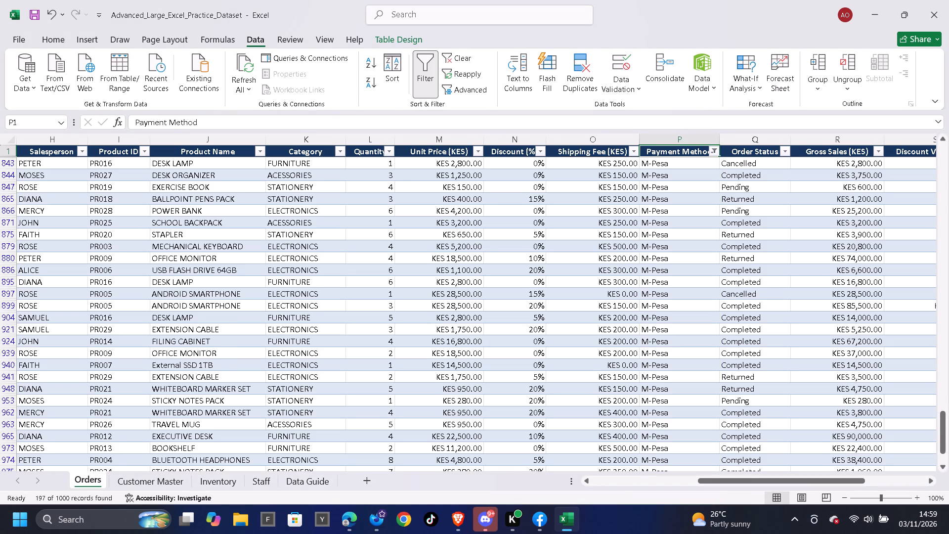
key(Down)
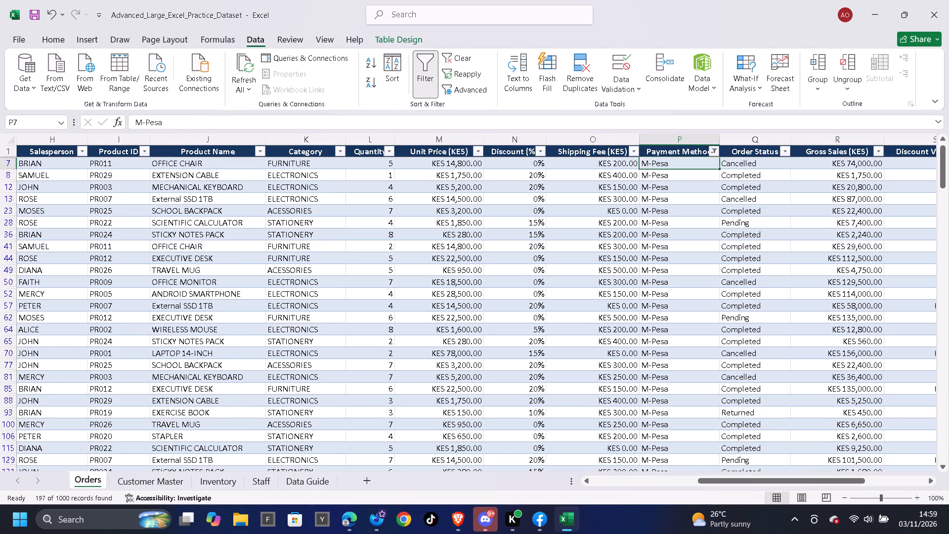
text(M-PESA)
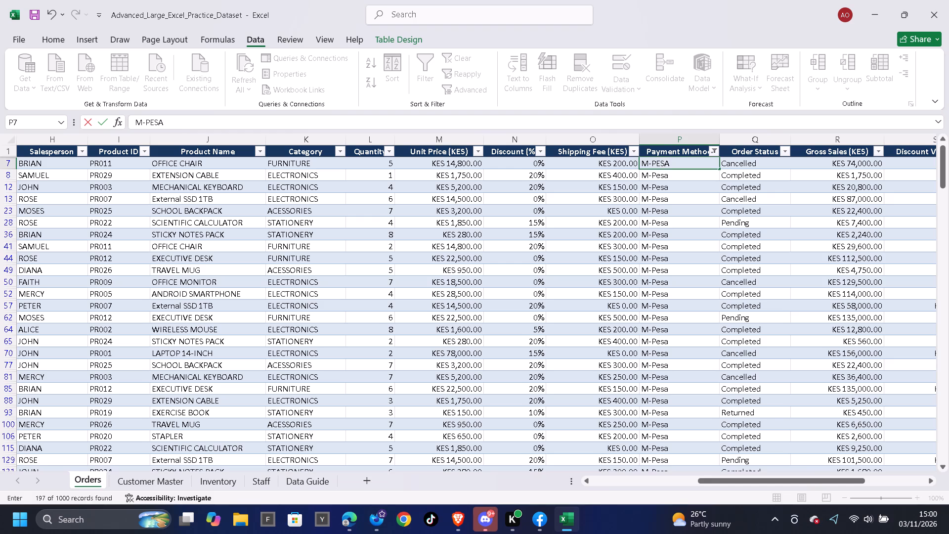
key(Down)
key(Up)
key(ctrl+shift+Down)
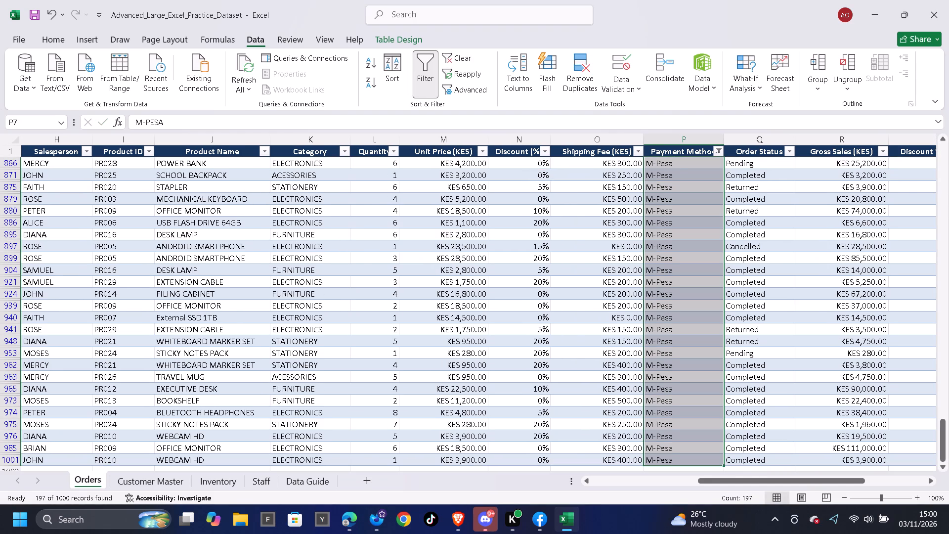
key(ctrl+d)
click(462, 57)
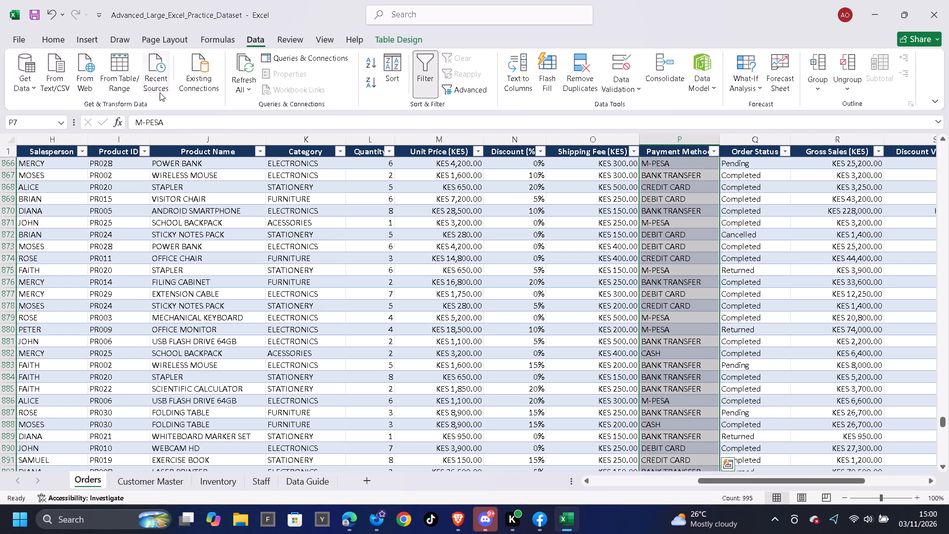
Save the workbook.
click(31, 18)
Filter the Order Status column to show only the Cancelled entries.
click(930, 479)
click(930, 479)
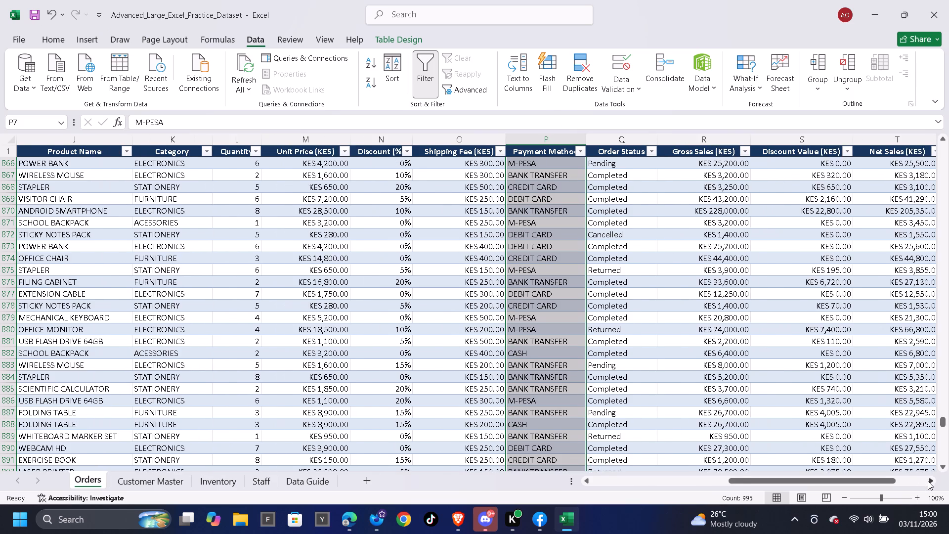
click(928, 481)
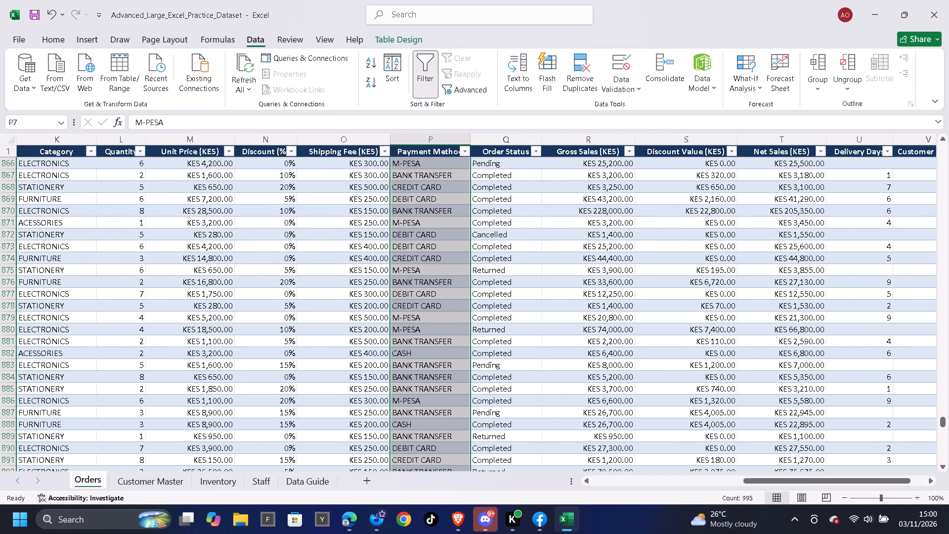
click(931, 482)
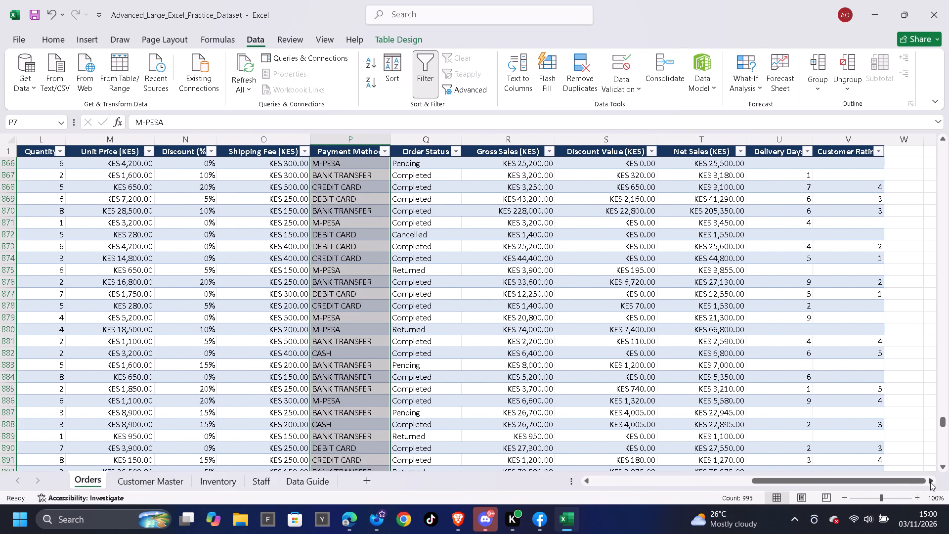
drag(906, 483, 906, 483)
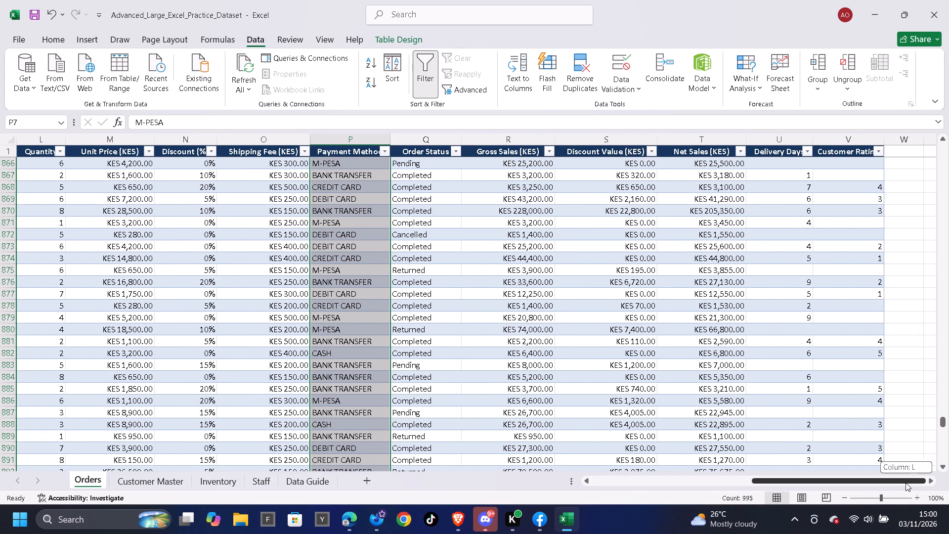
drag(906, 483, 887, 483)
click(536, 152)
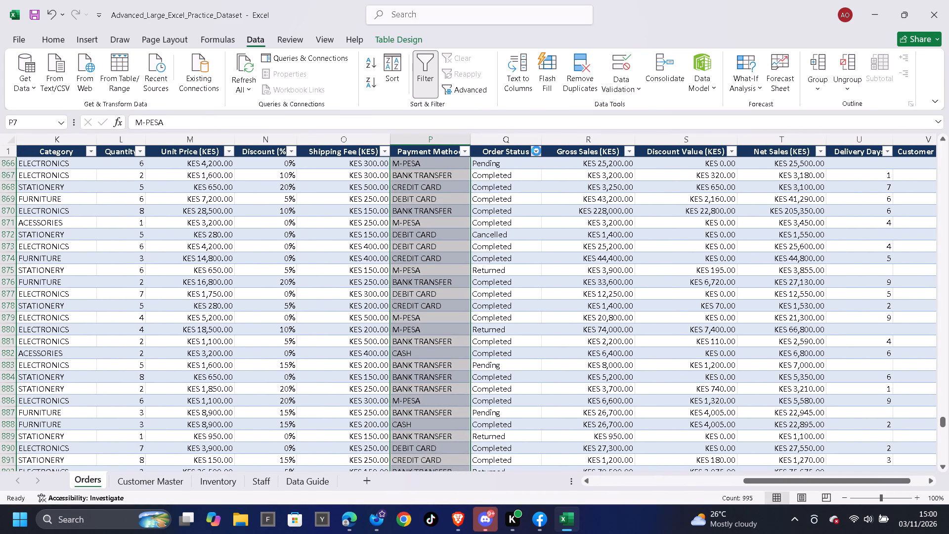
click(447, 311)
click(442, 319)
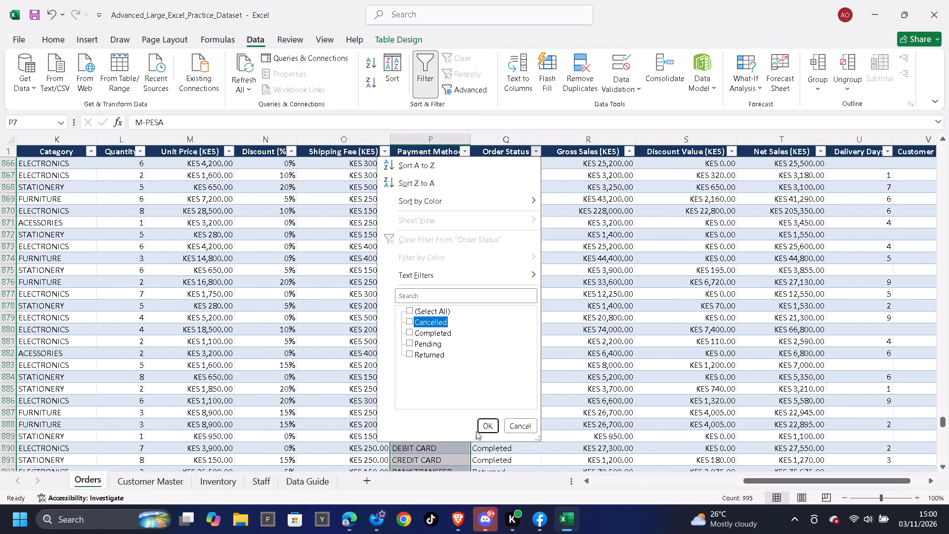
click(490, 424)
Replace all filtered Cancelled entries in the Order Status column with CANCELLED and clear the filter.
click(500, 150)
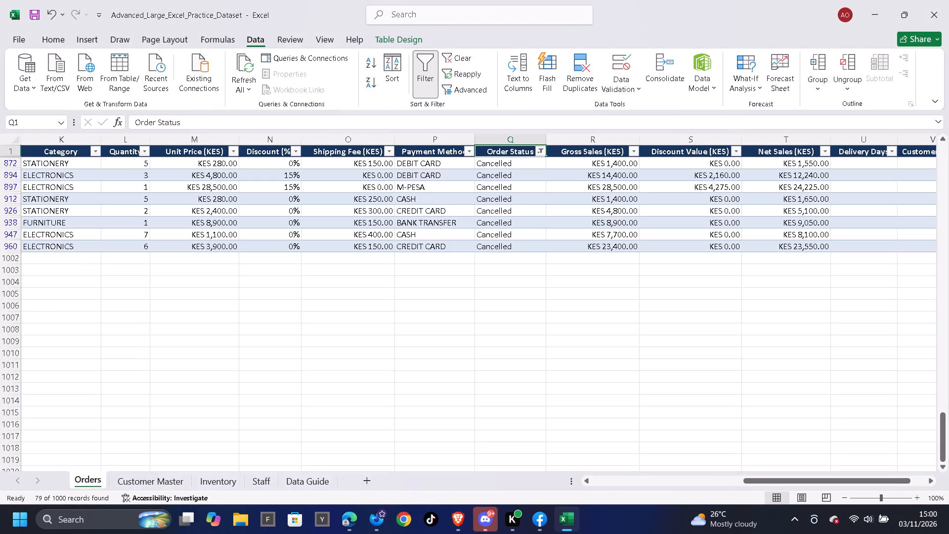
key(Down)
text(CANCELLED)
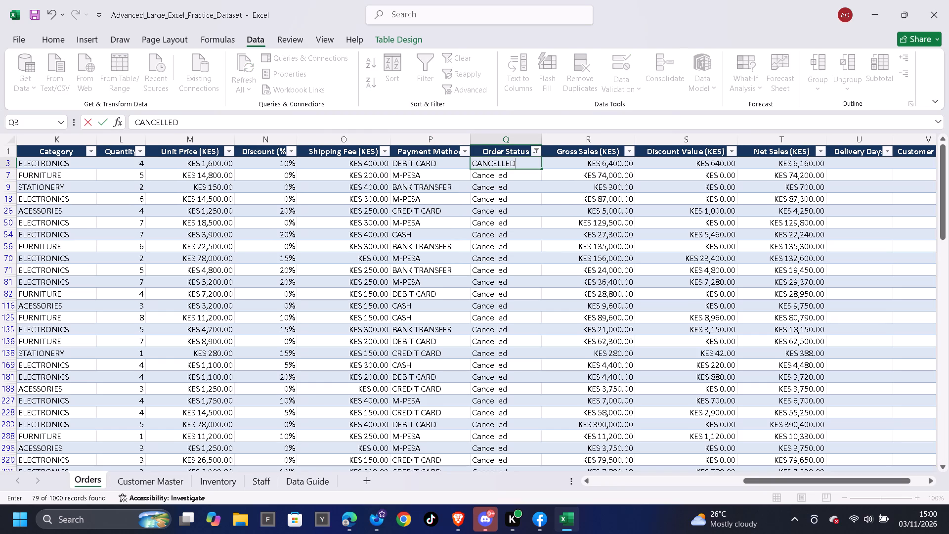
key(Down)
key(Up)
key(ctrl+shift+Down)
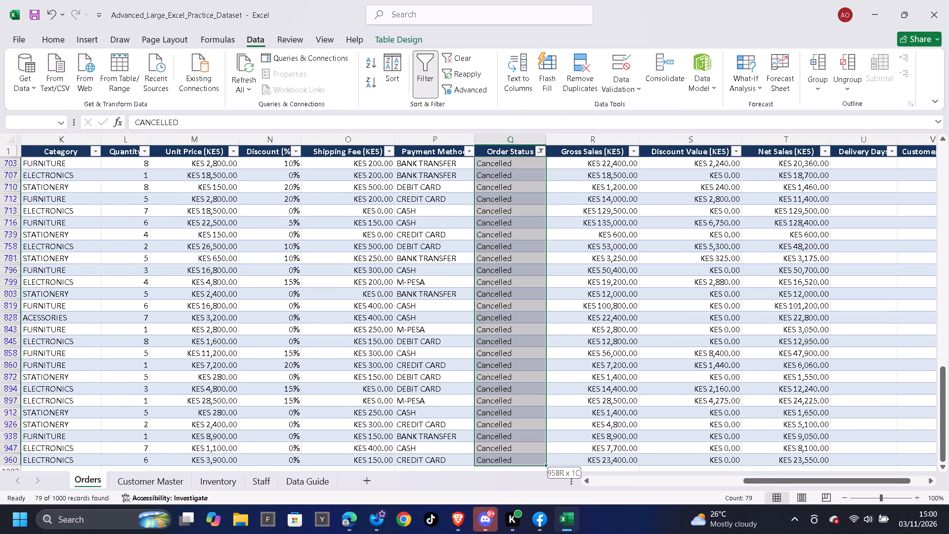
key(ctrl+d)
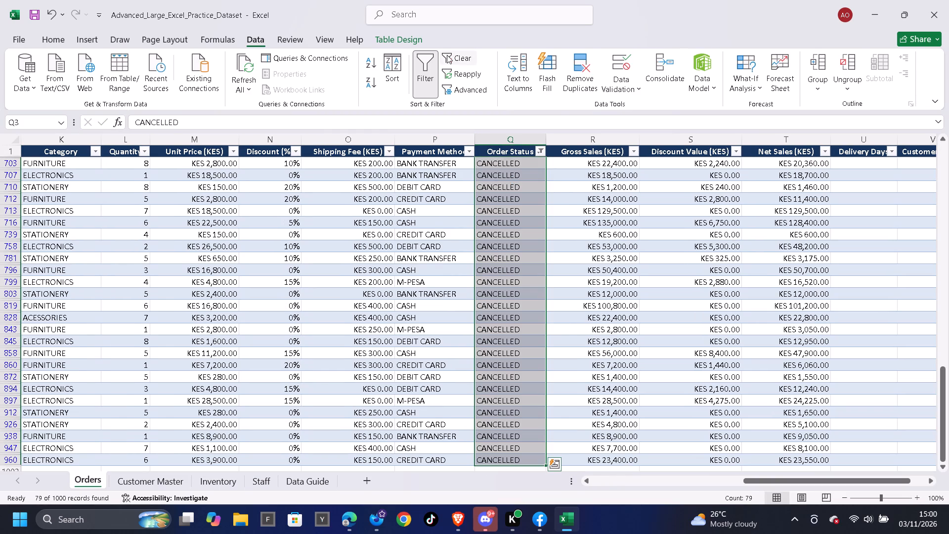
click(462, 58)
Filter the Order Status column to show only the Completed entries.
click(534, 151)
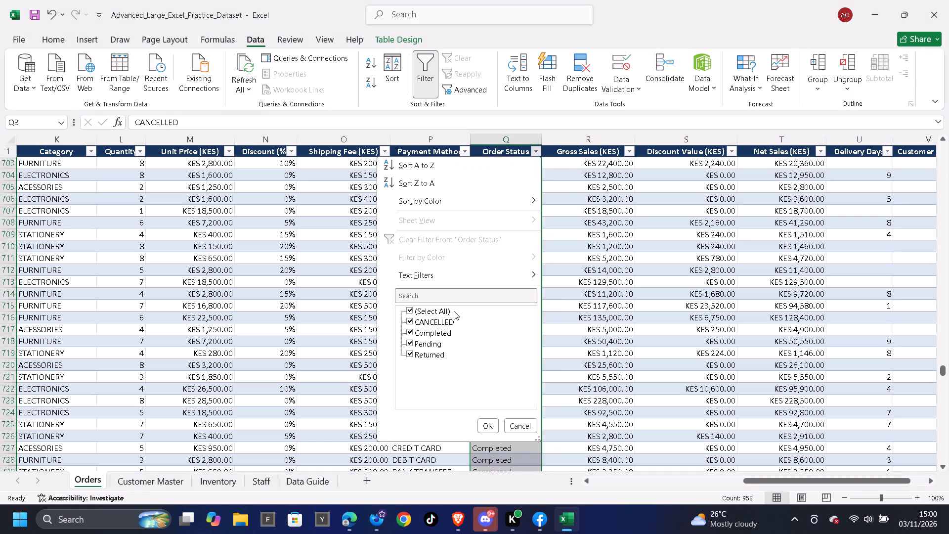
click(446, 311)
click(443, 334)
click(494, 425)
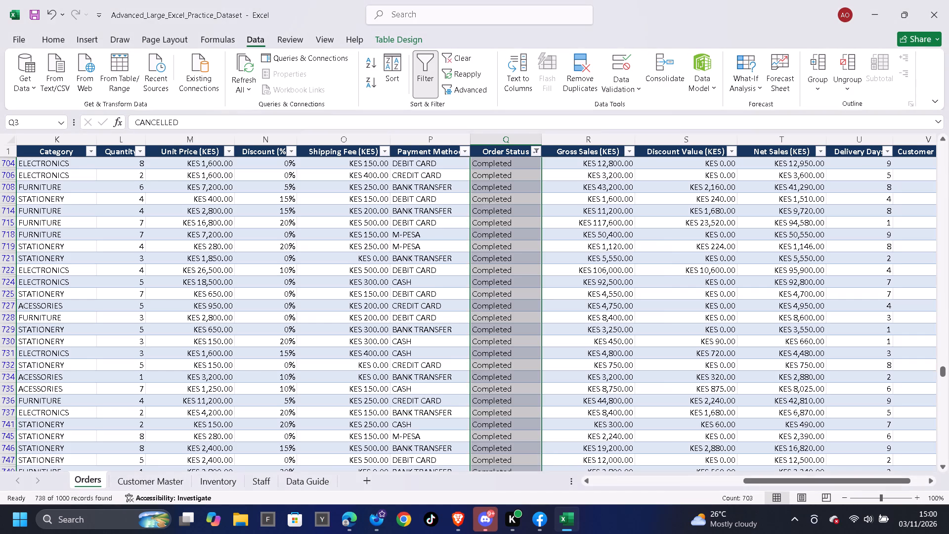
Replace all filtered Completed entries in the Order Status column with COMPLETED and clear the filter.
click(506, 149)
key(Down)
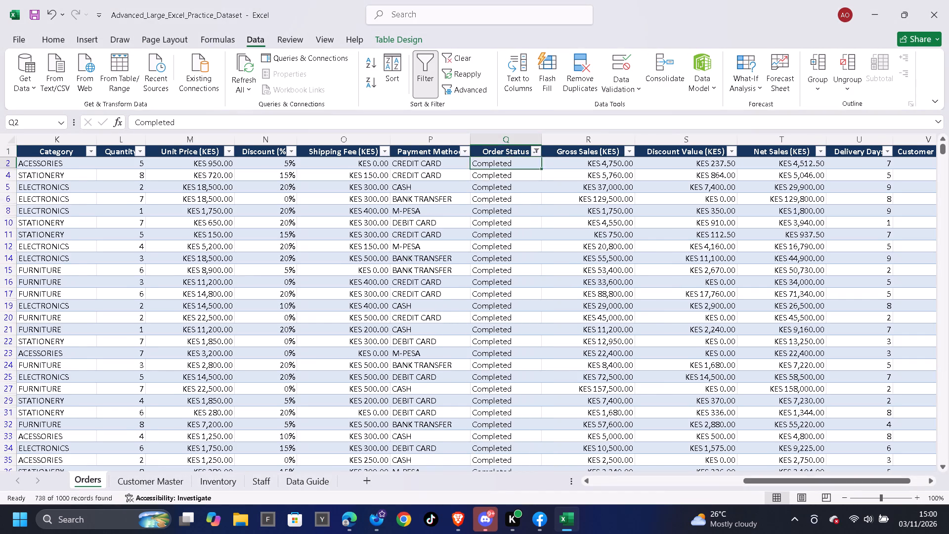
key(Up)
key(Down)
text(COMPLETED)
key(Down)
key(Up)
key(ctrl+shift+Down)
key(ctrl+d)
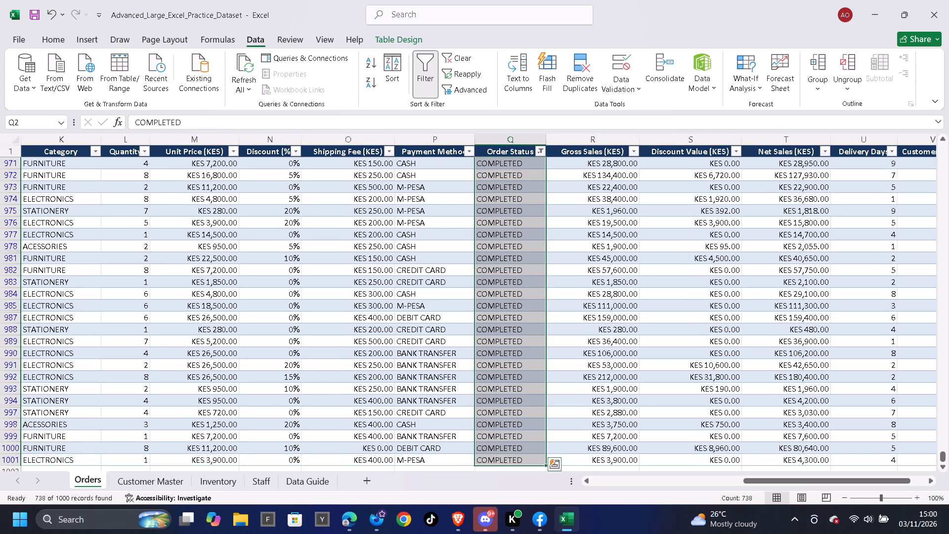
click(460, 61)
Filter the Order Status column to show only the Pending entries.
click(538, 148)
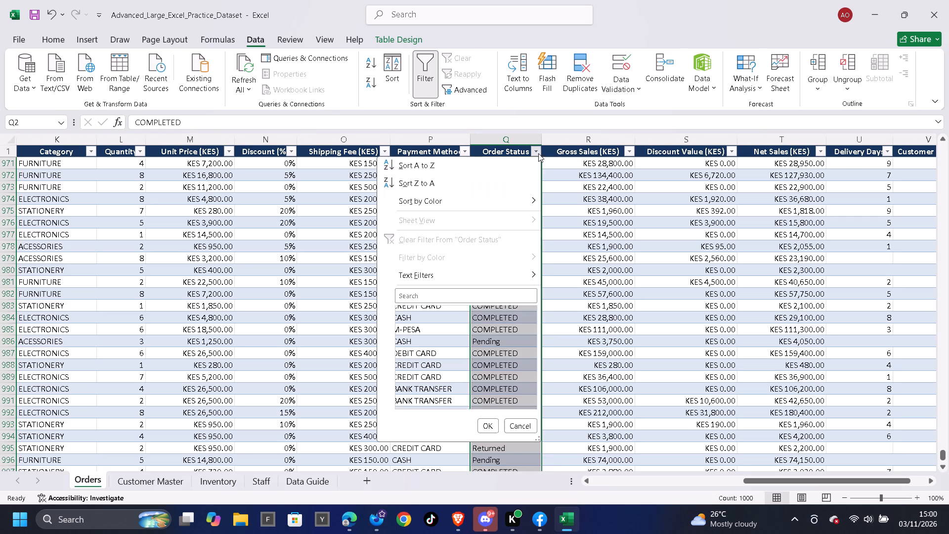
click(446, 311)
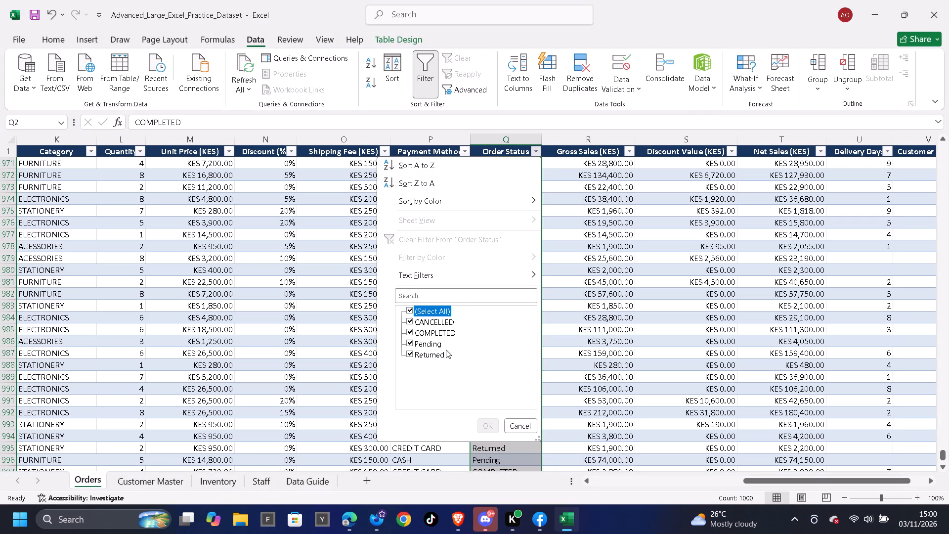
click(439, 344)
click(487, 425)
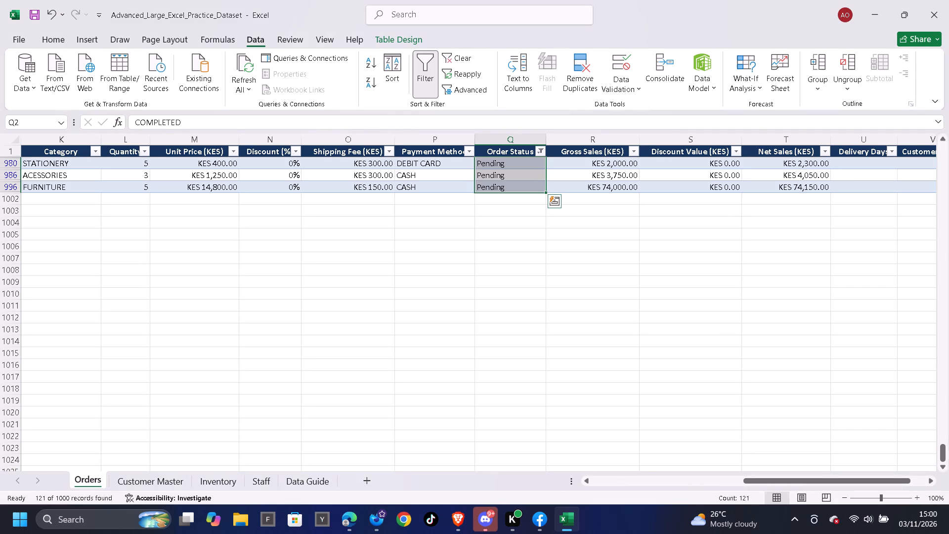
Replace all filtered Pending entries in the Order Status column with PENDING and clear the filter.
click(506, 152)
key(Down)
key(Up)
key(Down)
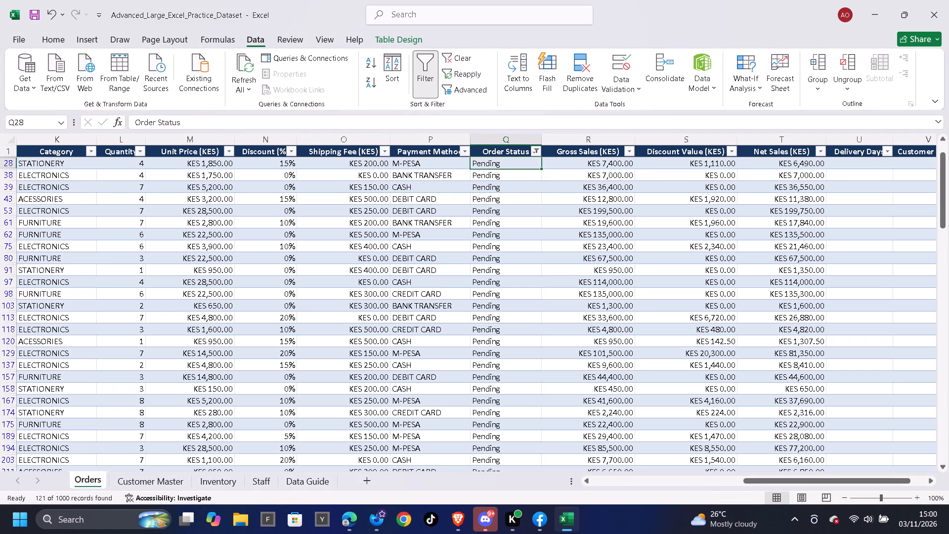
text(PENDING)
key(Down)
key(Up)
key(ctrl+shift+Down)
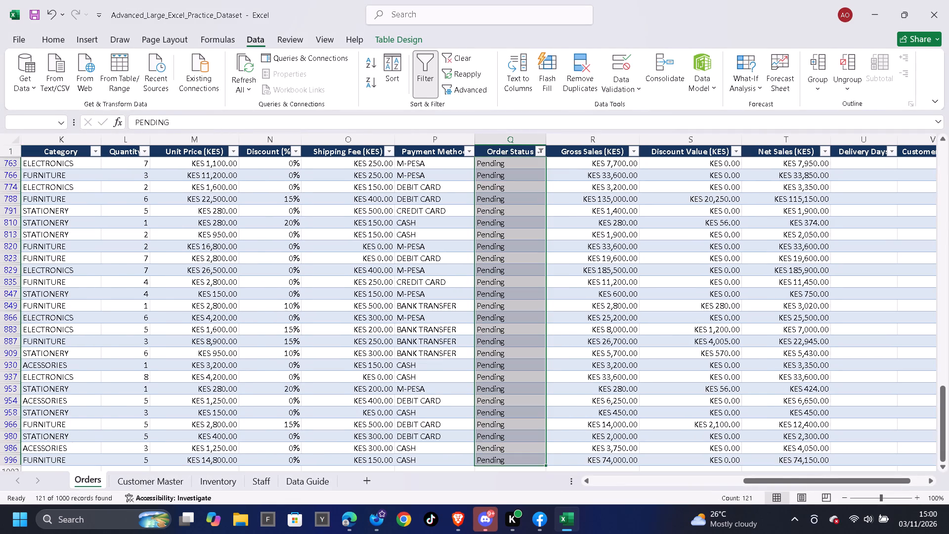
key(ctrl+d)
click(466, 55)
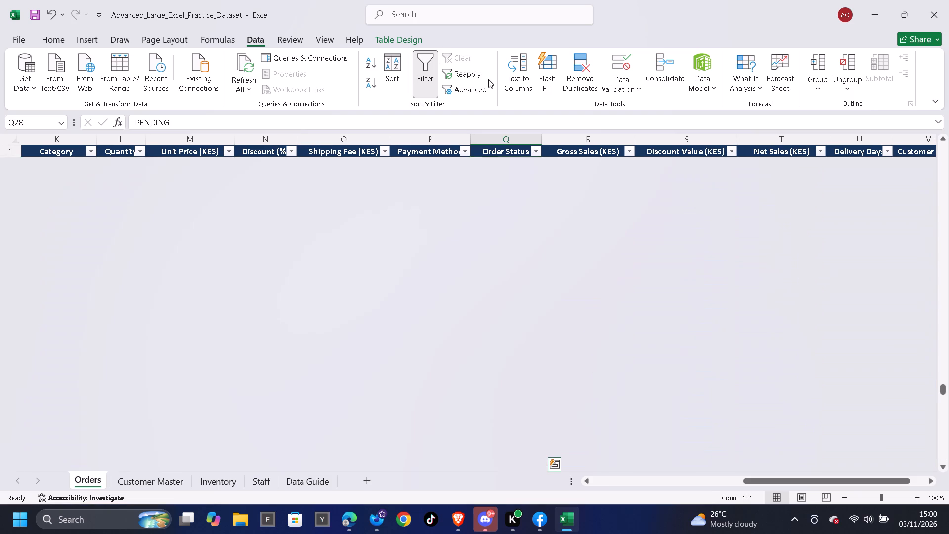
Filter the Order Status column to show only the Returned entries.
click(540, 152)
click(441, 311)
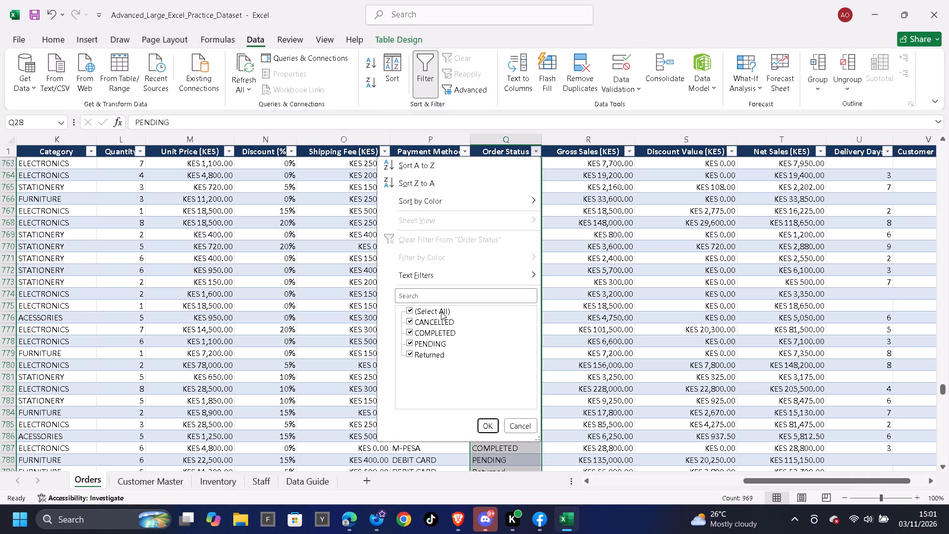
click(437, 354)
click(490, 424)
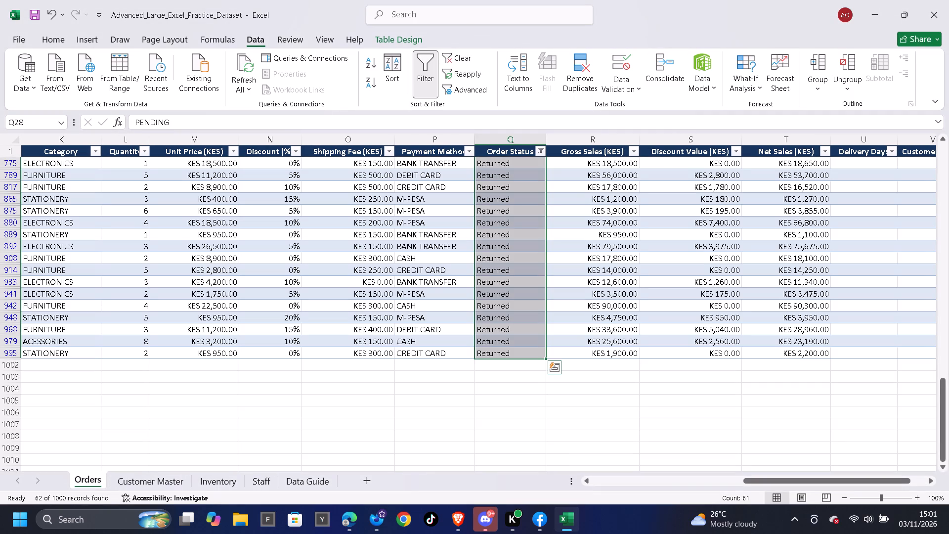
Replace all filtered Returned entries in the Order Status column with RETURNED and clear the filter.
click(492, 150)
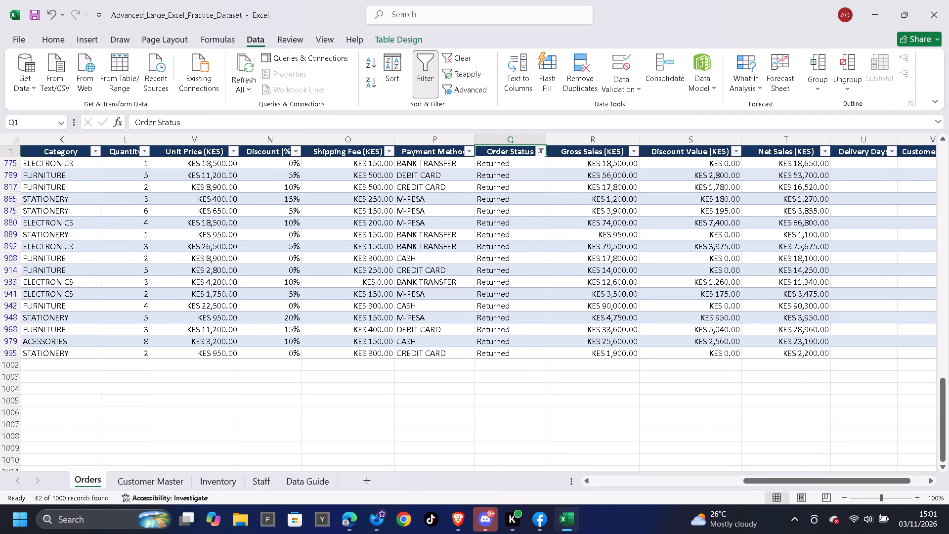
key(Down)
key(Up)
key(Down)
text(RETURNED)
key(Down)
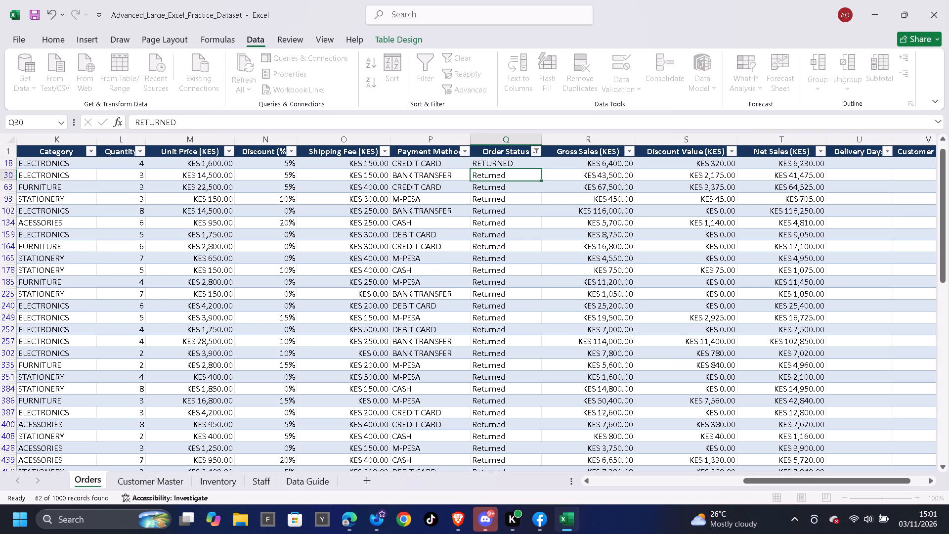
key(Up)
key(ctrl+shift+Down)
key(ctrl+d)
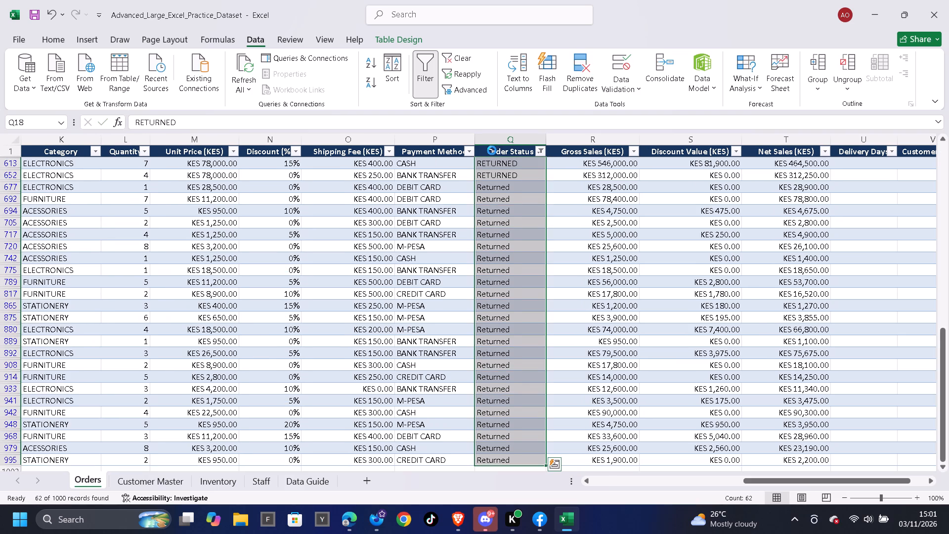
click(469, 58)
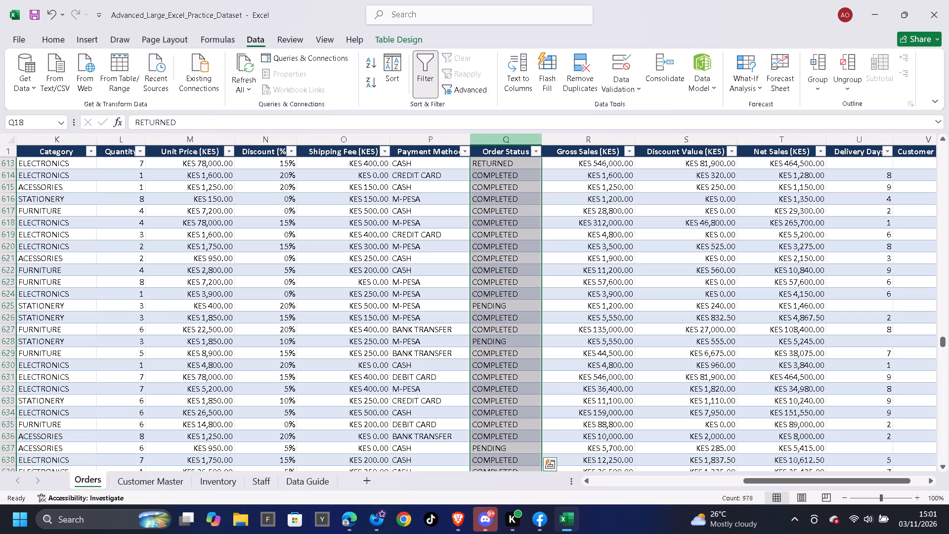
Review the Order Status entries down to the last rows of the Orders table.
scroll(599, 279, down, 4)
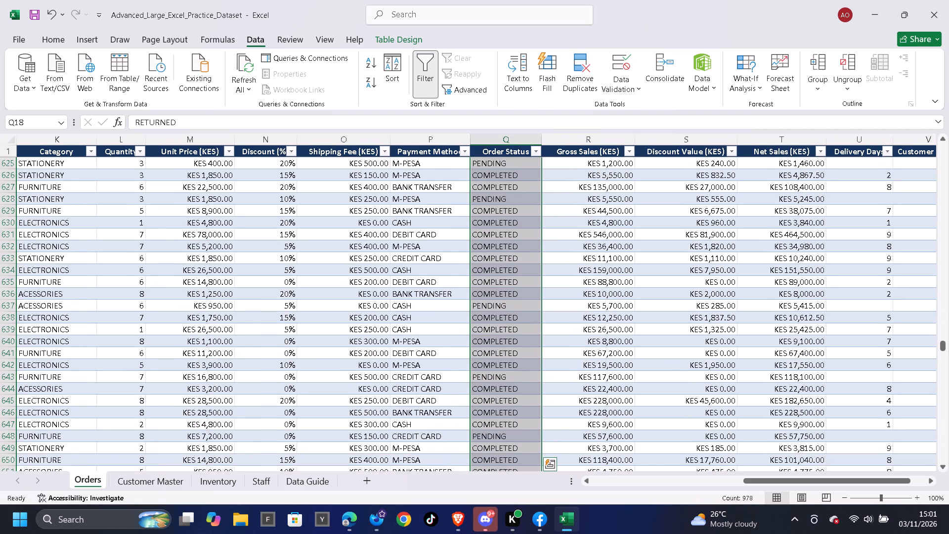
scroll(598, 281, down, 15)
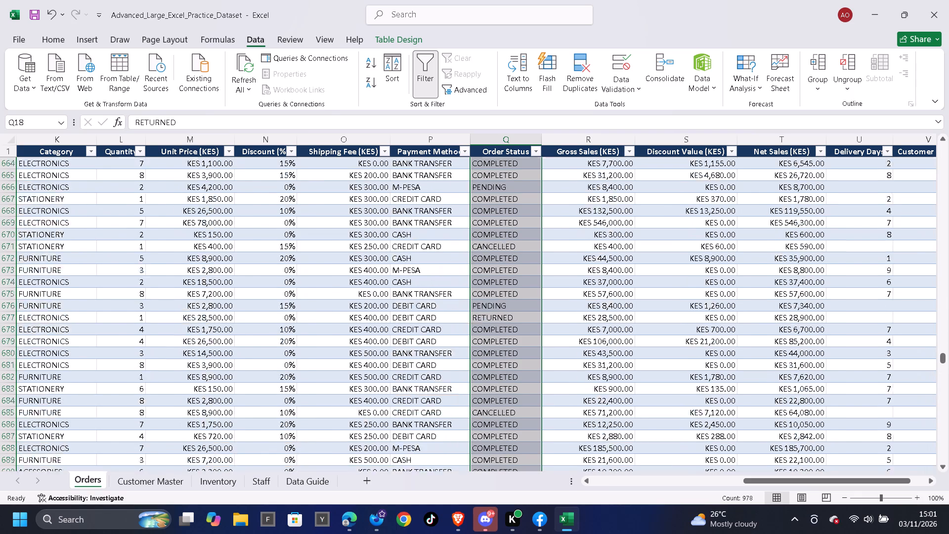
scroll(601, 287, down, 2)
scroll(541, 271, down, 14)
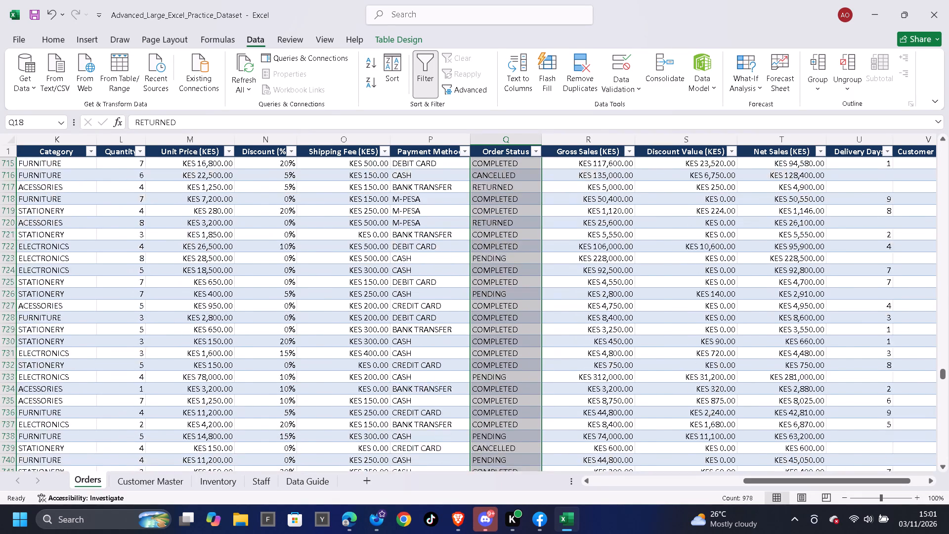
scroll(298, 288, down, 20)
scroll(298, 288, down, 19)
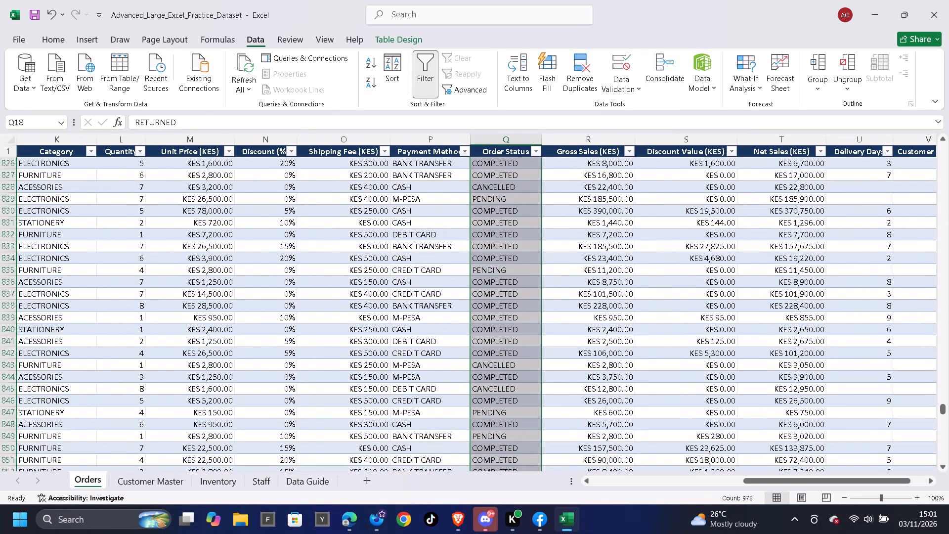
drag(942, 410, 943, 416)
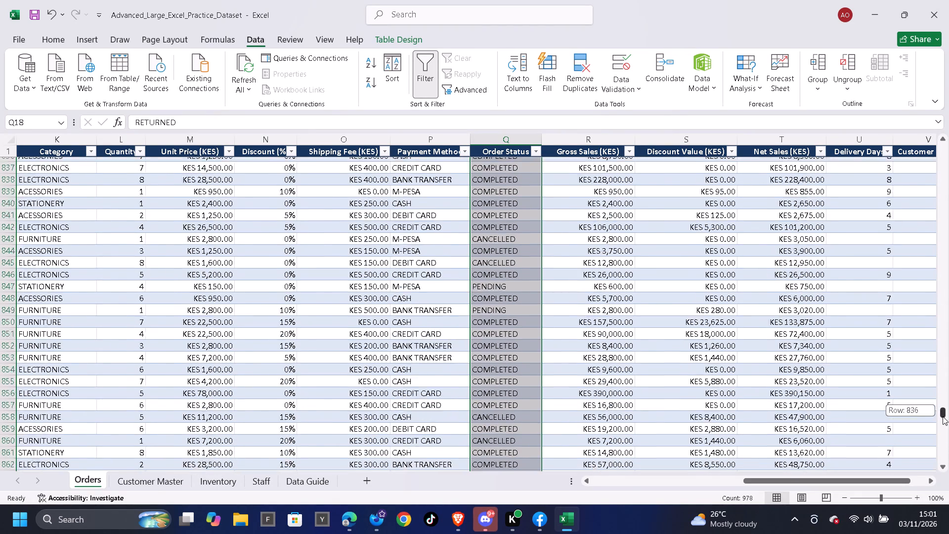
drag(943, 416, 948, 479)
scroll(288, 333, down, 1)
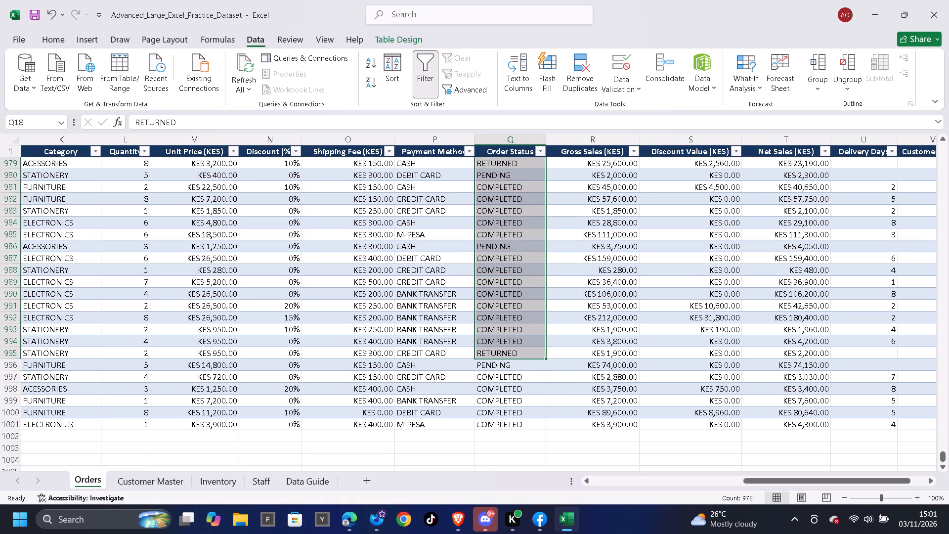
scroll(299, 331, down, 1)
Add AutoSum totals in row 1002 beneath the Unit Price (KES) and Shipping Fee (KES) columns of the Orders table.
click(226, 401)
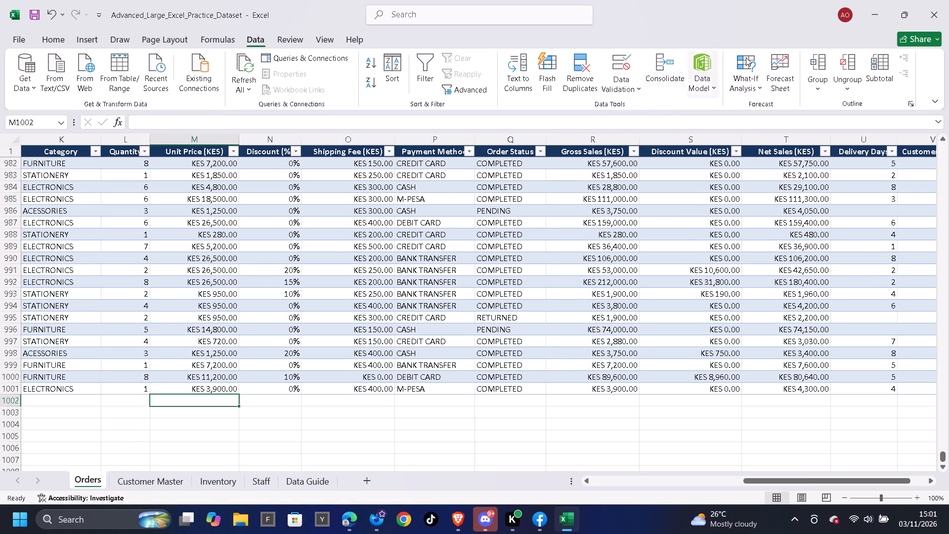
click(63, 39)
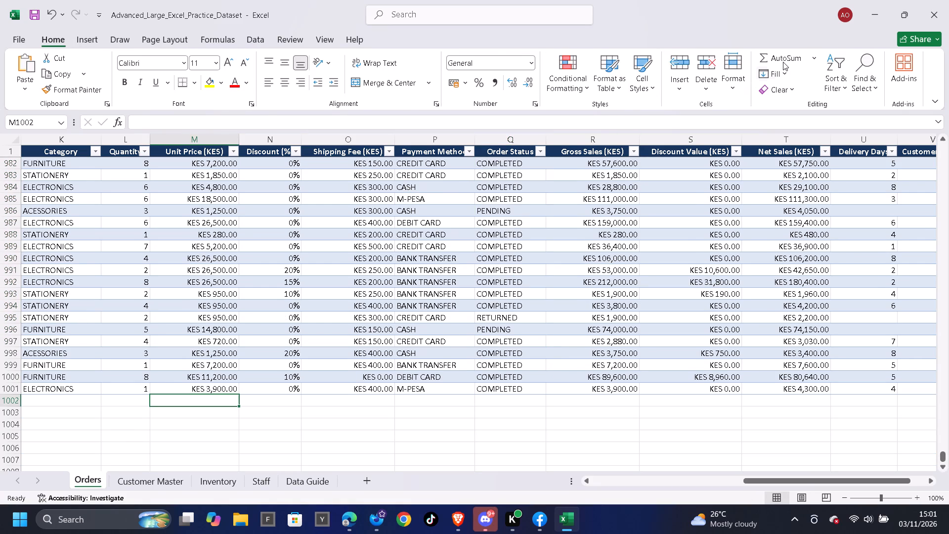
click(782, 57)
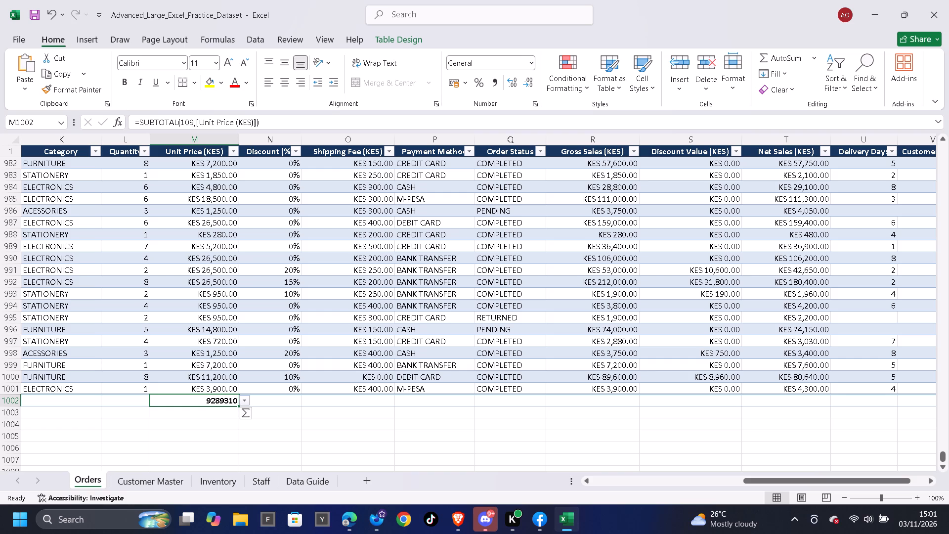
click(381, 402)
click(781, 57)
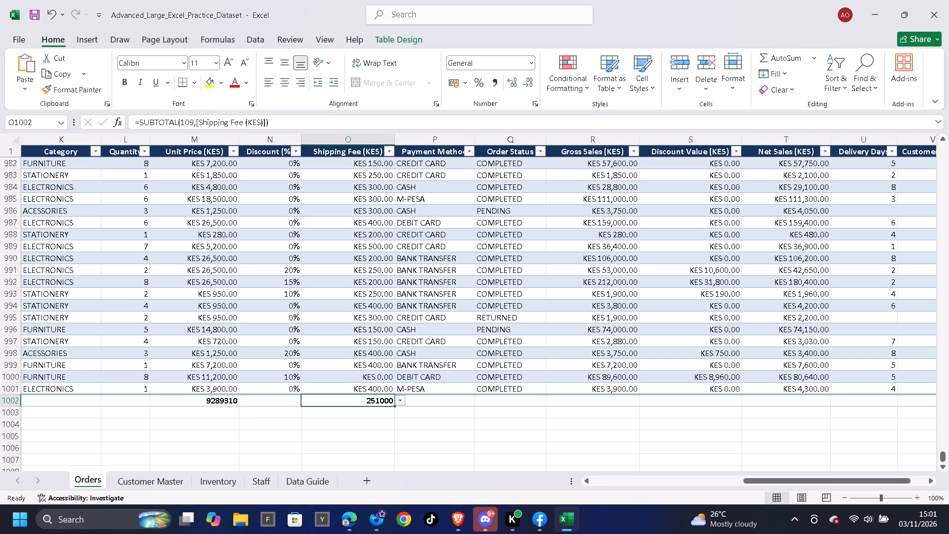
Add AutoSum totals in row 1002 beneath the Gross Sales, Discount Value and Net Sales columns.
click(622, 400)
click(779, 52)
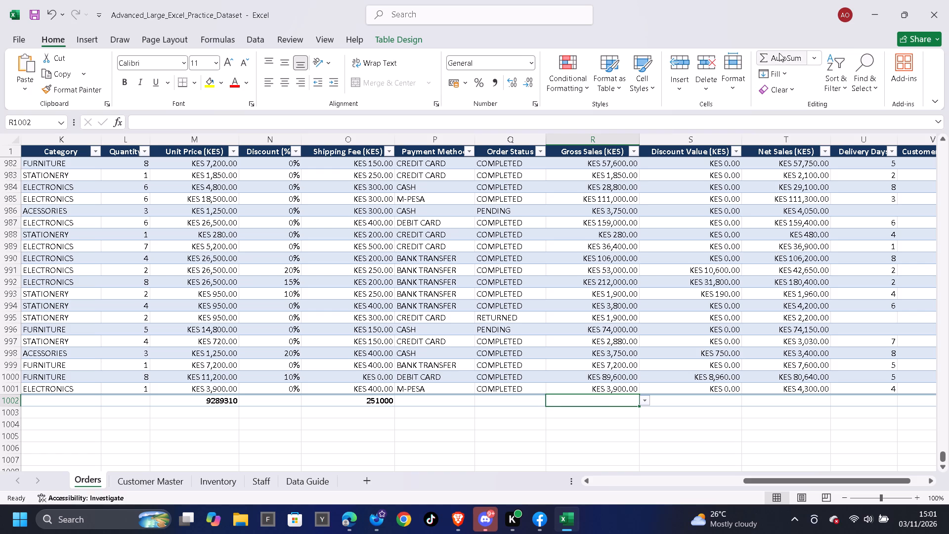
click(727, 407)
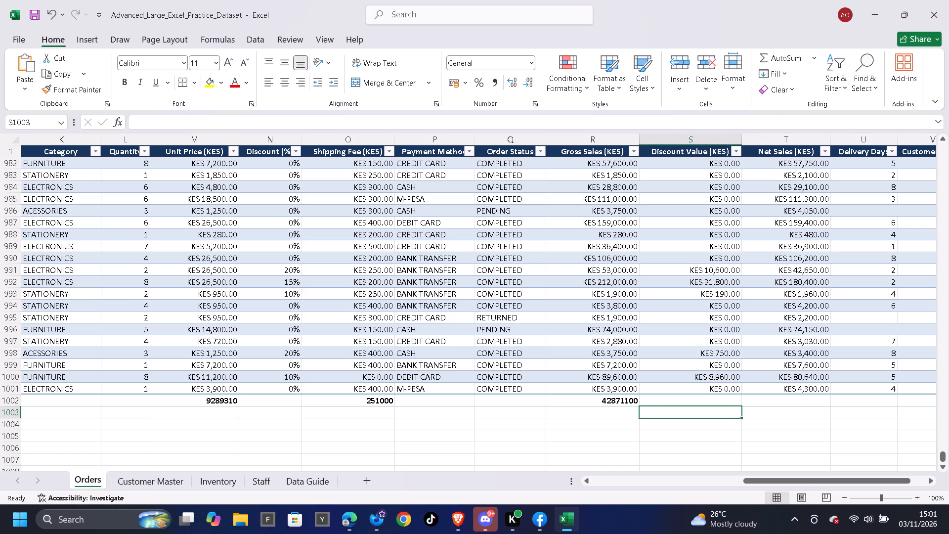
click(725, 397)
click(786, 54)
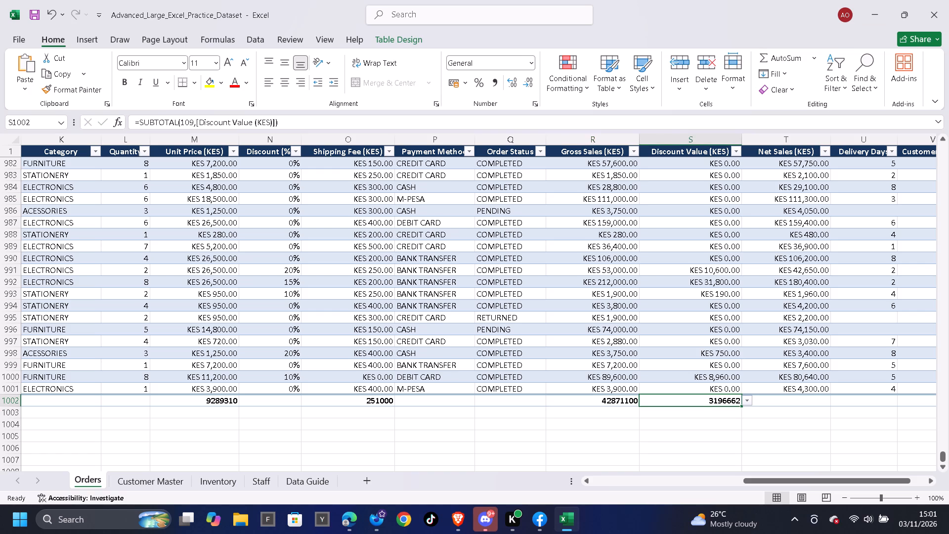
click(800, 403)
click(792, 58)
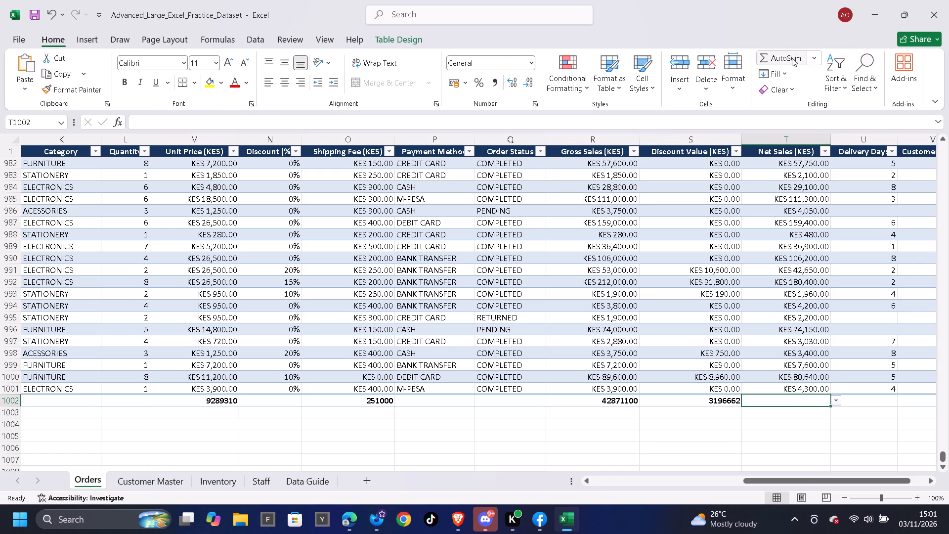
Return to the first columns of the Orders sheet and save the workbook.
double_click(934, 481)
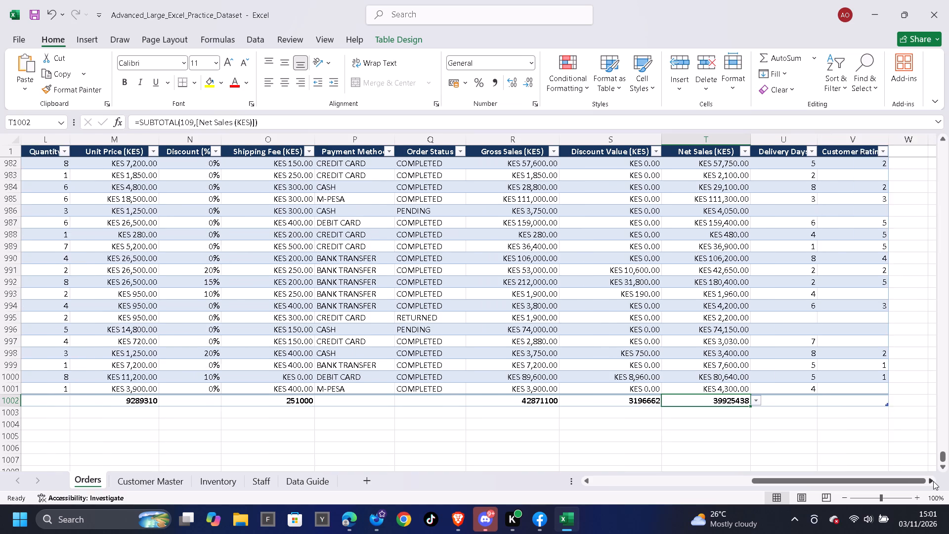
drag(921, 479, 911, 479)
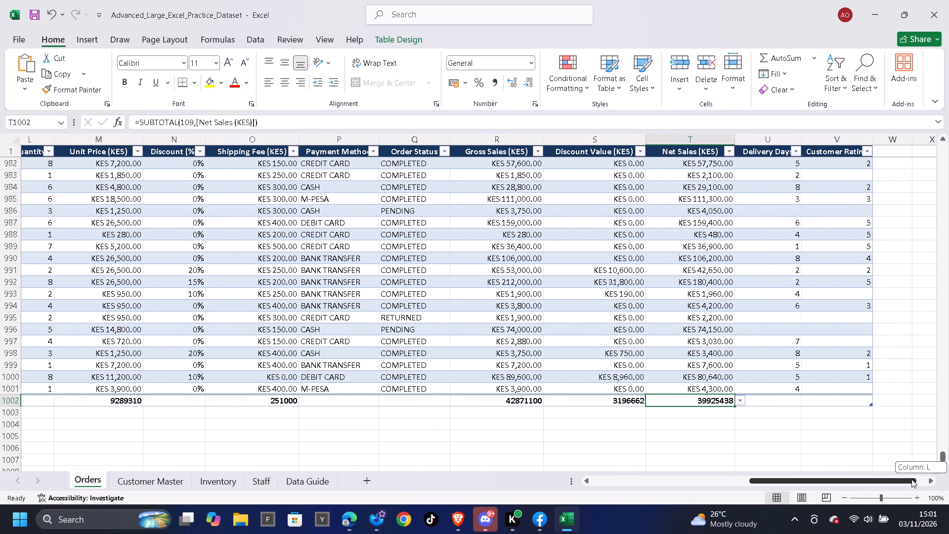
drag(911, 479, 788, 480)
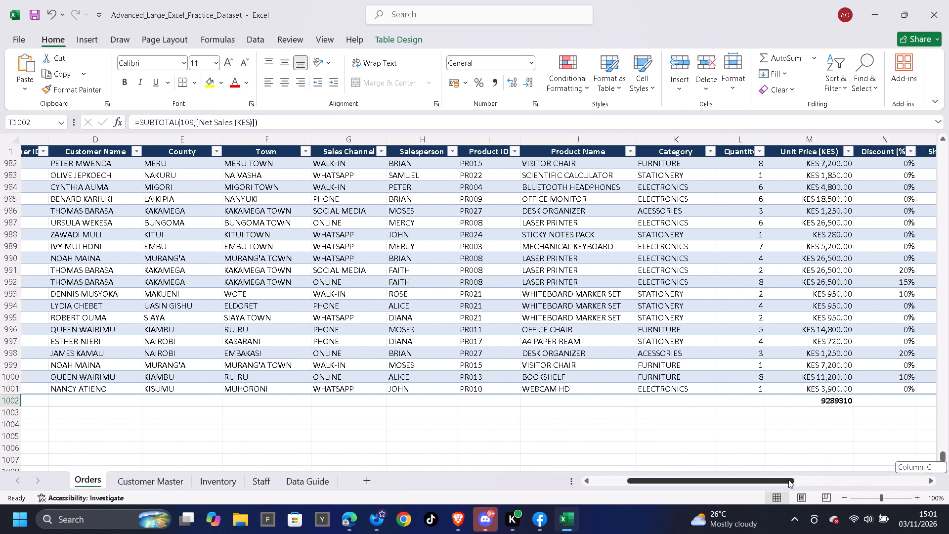
drag(788, 480, 705, 481)
click(569, 433)
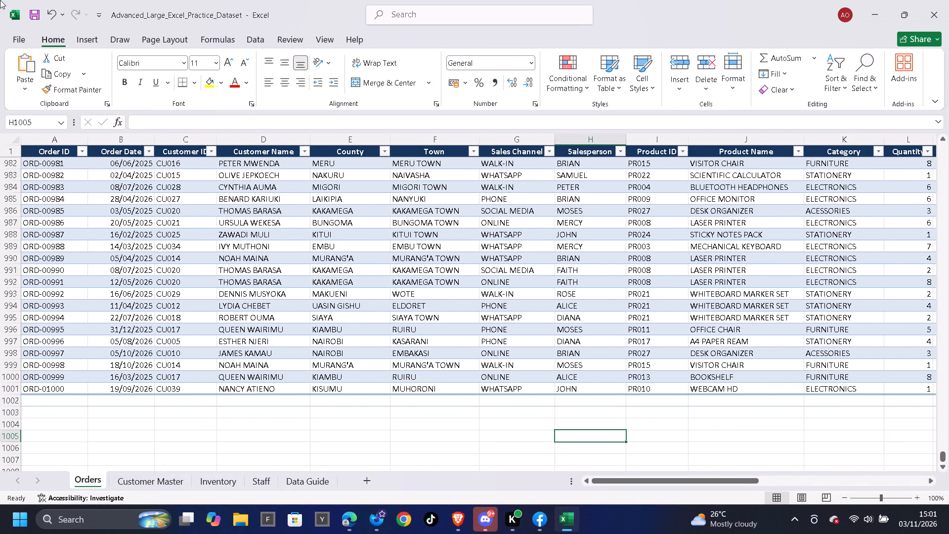
click(36, 15)
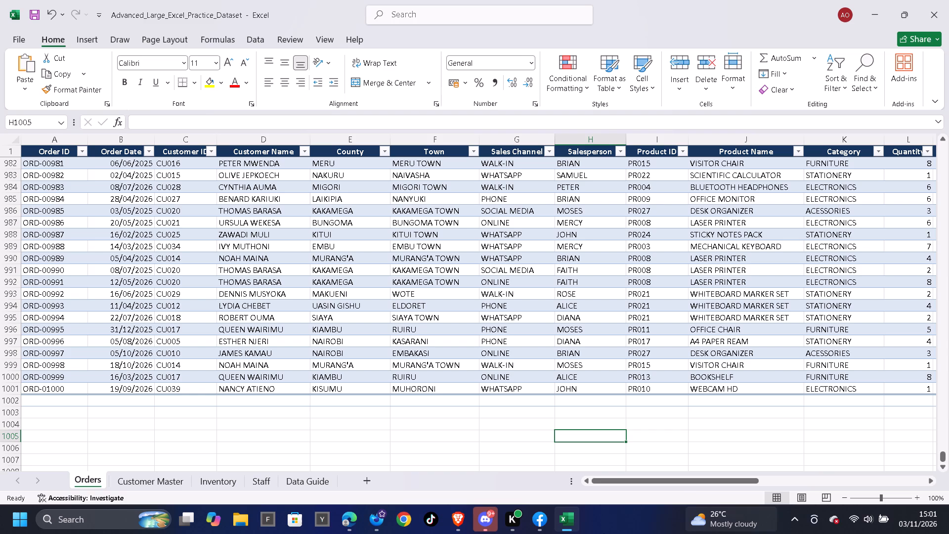